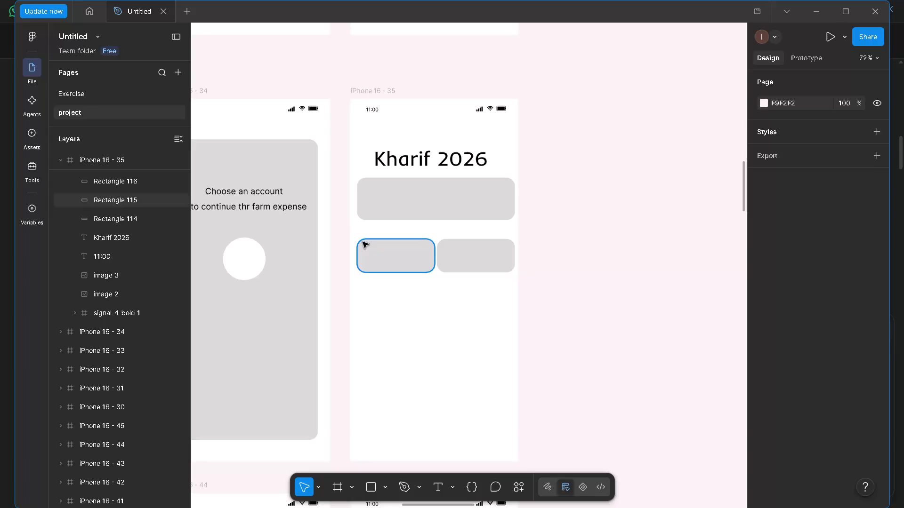
# Move the two small side-by-side rectangles in iPhone 16 - 35 up together, slightly closer to the wide rectangle beneath the Kharif 2026 heading.
pyautogui.moveTo(358, 229); pyautogui.dragTo(485, 285)
pyautogui.moveTo(443, 268); pyautogui.dragTo(443, 259)
pyautogui.click(445, 294)
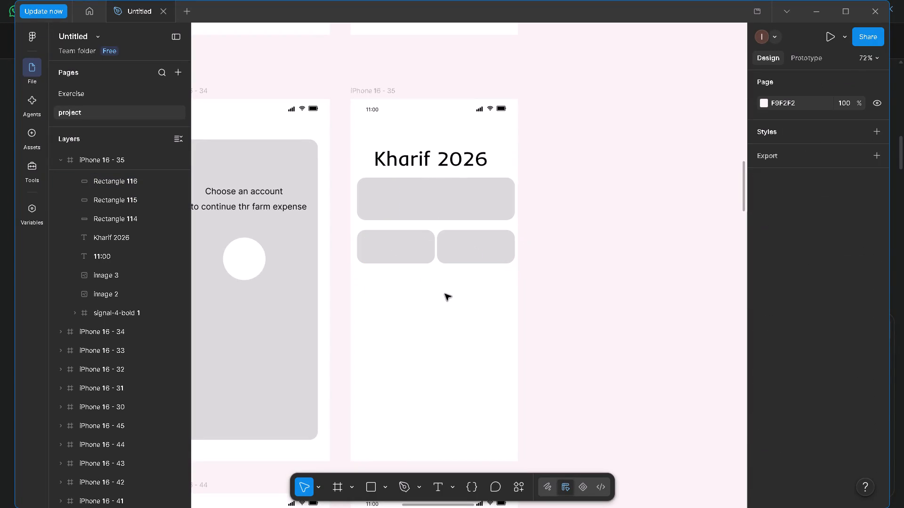
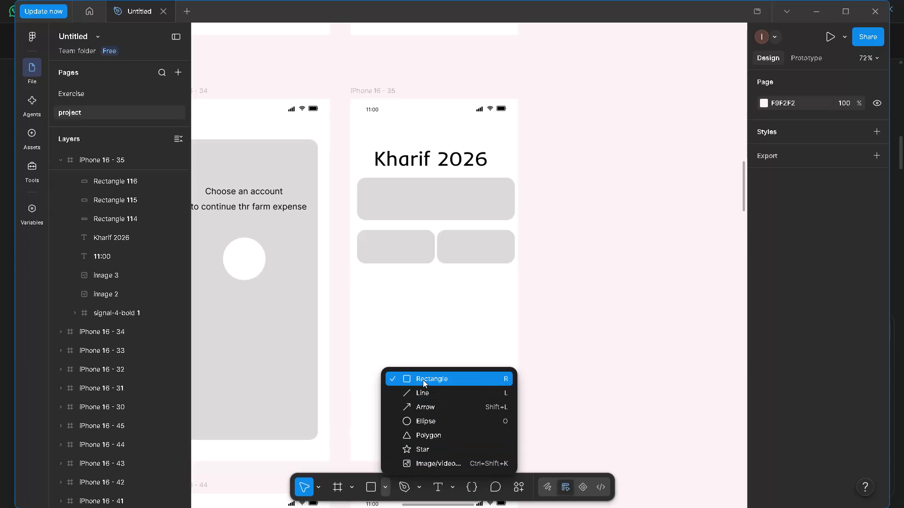
# Draw a thin horizontal rectangle about 335 × 22 beneath the two small side-by-side rectangles in iPhone 16 - 35.
pyautogui.click(423, 380)
pyautogui.moveTo(363, 276); pyautogui.dragTo(464, 294)
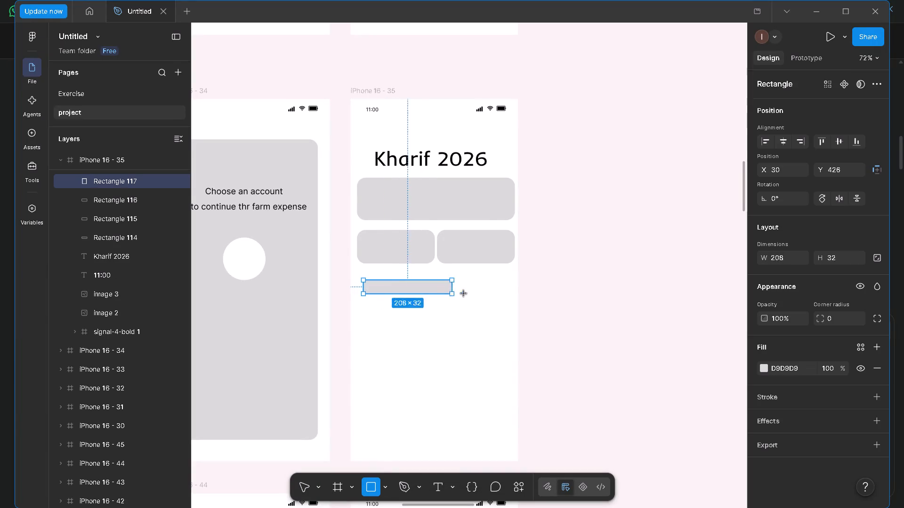
pyautogui.moveTo(464, 294); pyautogui.dragTo(508, 289)
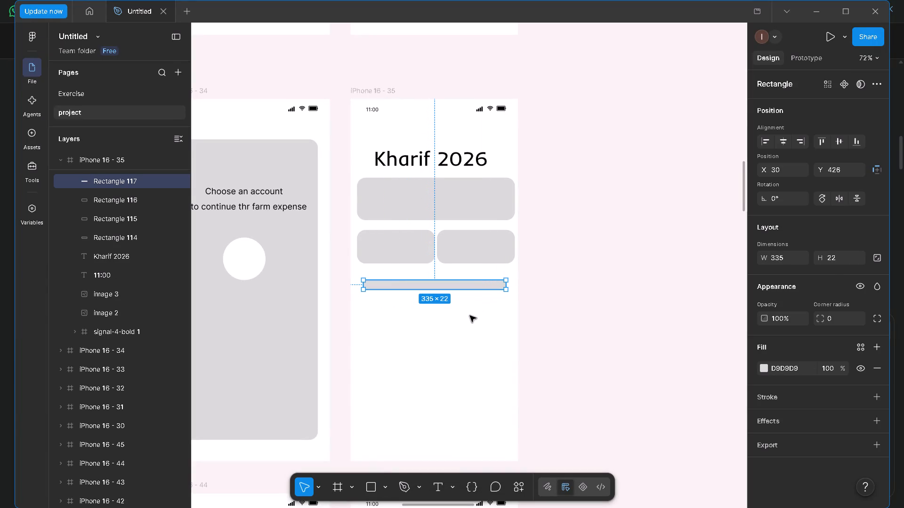
# Set the thin bar's corner radius to 30.
pyautogui.click(469, 316)
pyautogui.click(462, 288)
pyautogui.click(833, 317)
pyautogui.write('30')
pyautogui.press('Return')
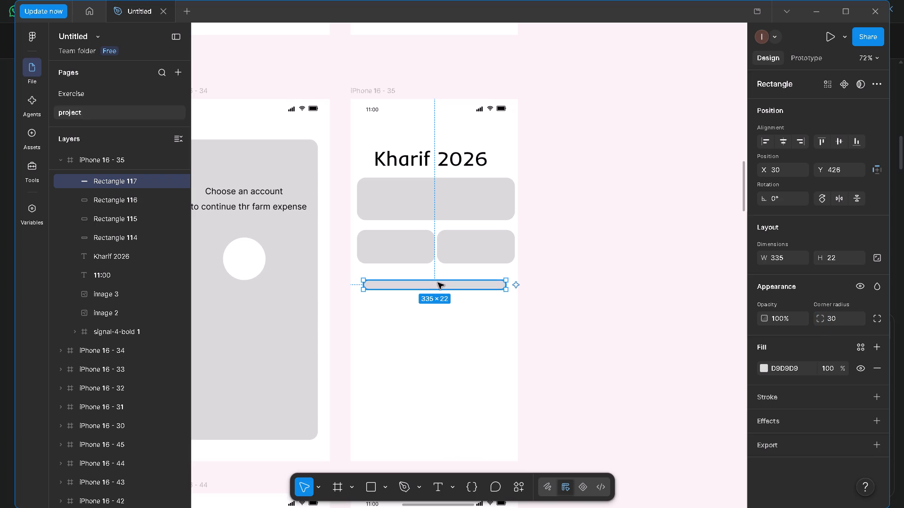
# Move the thin bar to X 15 and widen it to about 371, matching the edges of the cards above.
pyautogui.moveTo(438, 283); pyautogui.dragTo(431, 283)
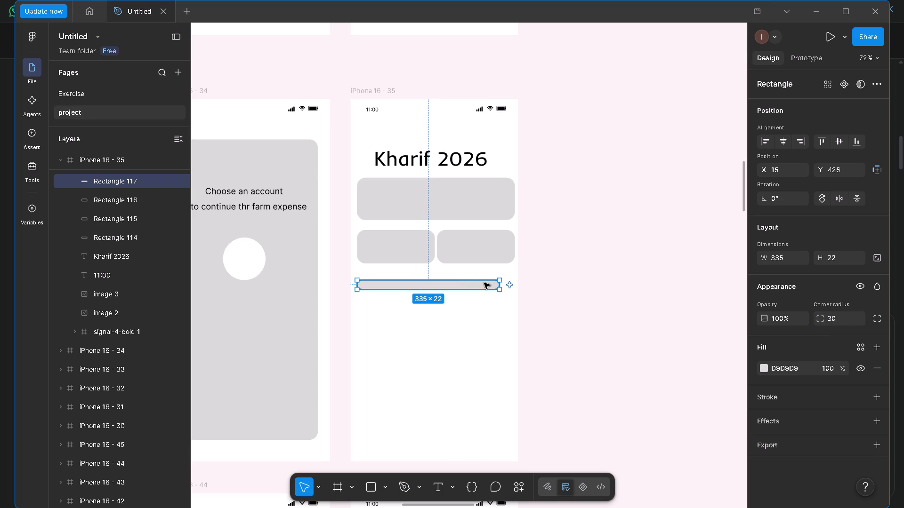
pyautogui.moveTo(500, 287); pyautogui.dragTo(513, 288)
pyautogui.click(492, 311)
pyautogui.click(468, 289)
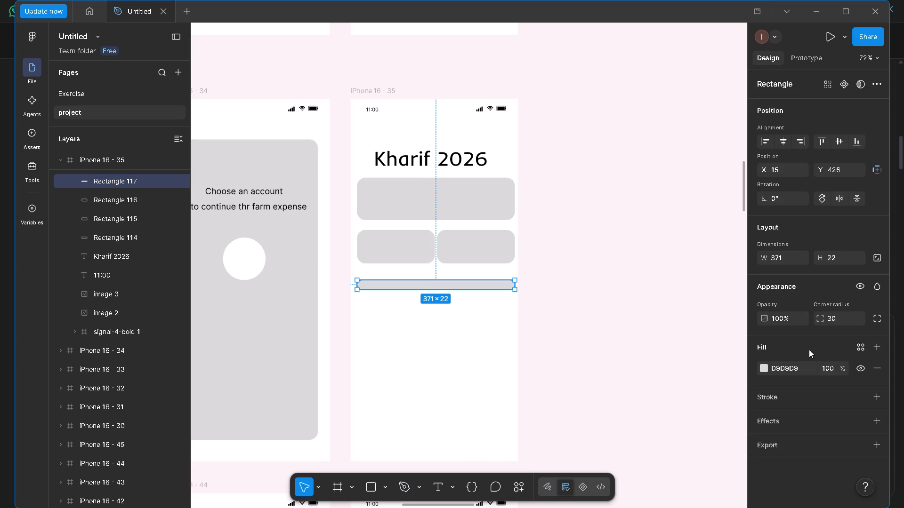
# Reduce the height of the thin bar below the two cards in iPhone 16 - 35, trying 20 and settling on 15.
pyautogui.click(837, 257)
pyautogui.write('20')
pyautogui.press('Return')
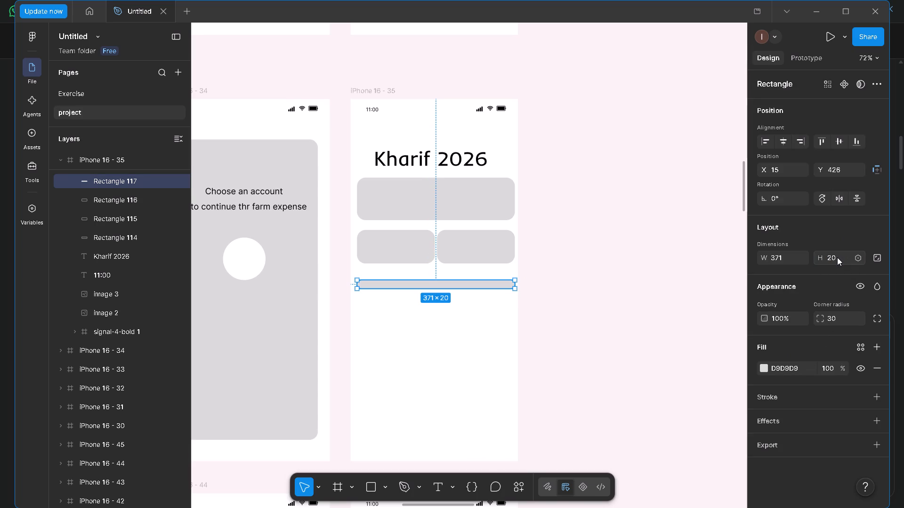
pyautogui.click(837, 257)
pyautogui.write('15')
pyautogui.press('Return')
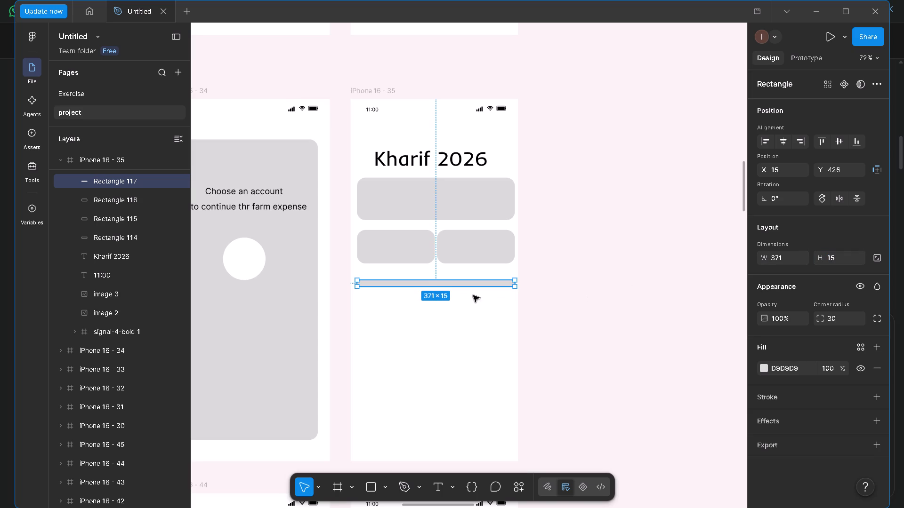
pyautogui.click(458, 301)
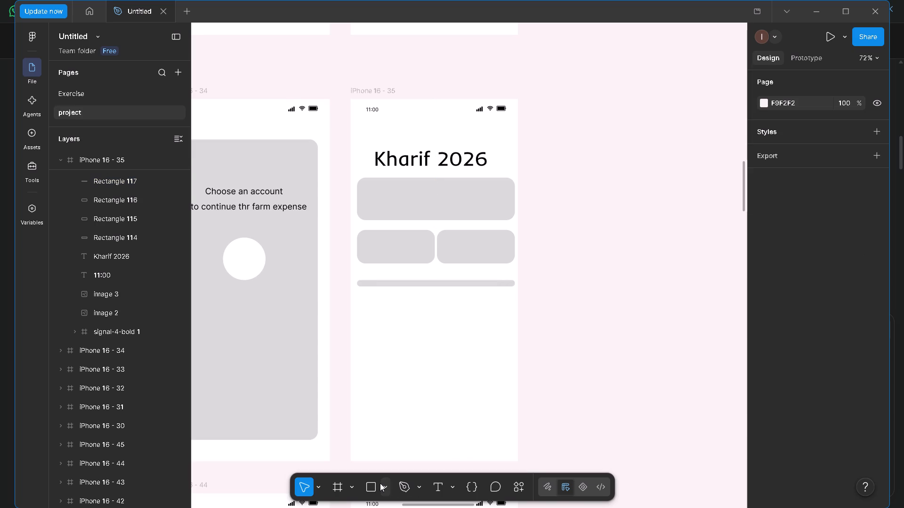
# Duplicate the thin bar and place the copy below the original in iPhone 16 - 35, at about X 15, Y 521.
pyautogui.click(384, 487)
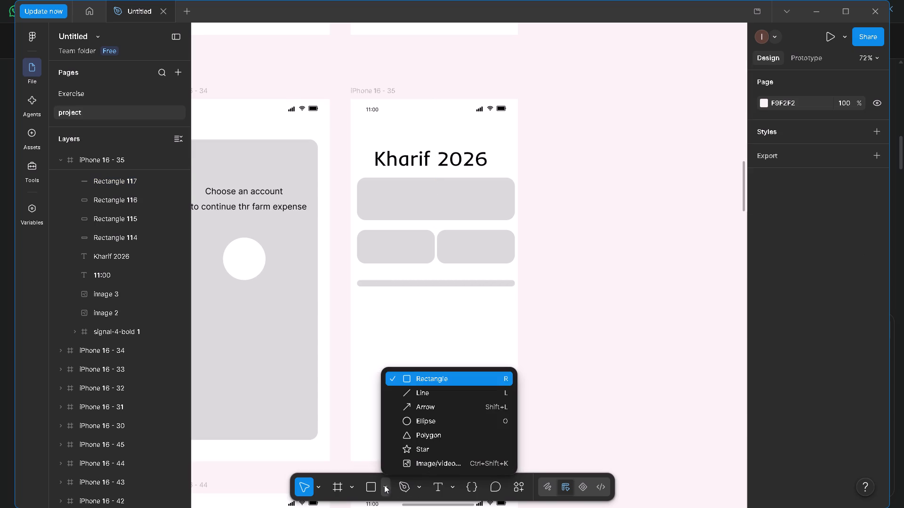
pyautogui.click(441, 343)
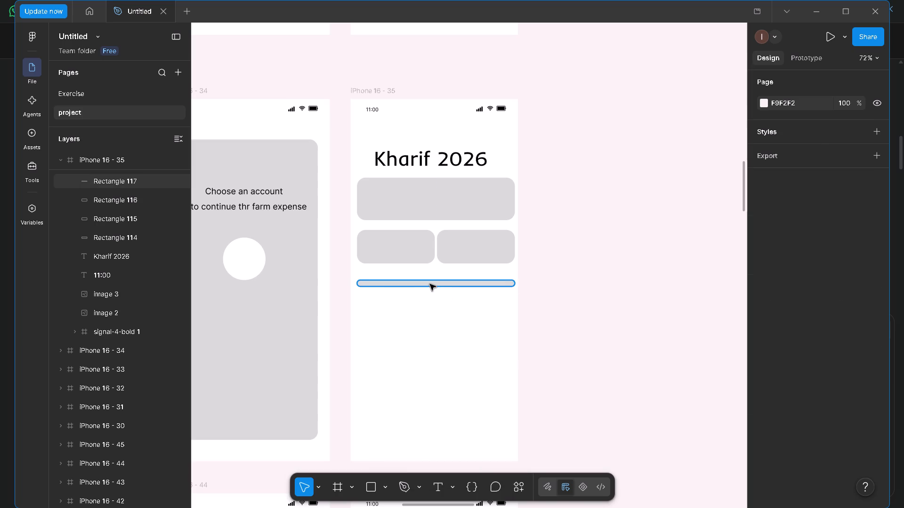
pyautogui.click(430, 284)
pyautogui.rightClick(430, 284)
pyautogui.click(524, 96)
pyautogui.rightClick(390, 310)
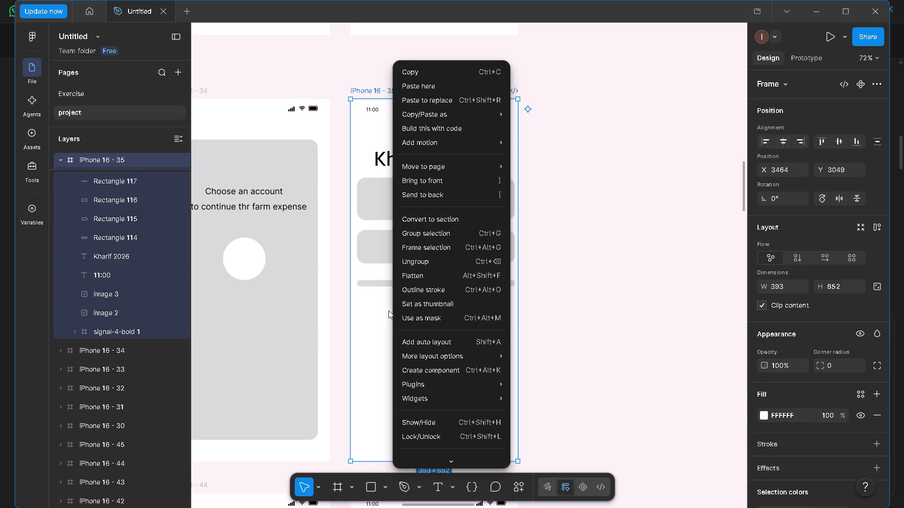
pyautogui.click(446, 88)
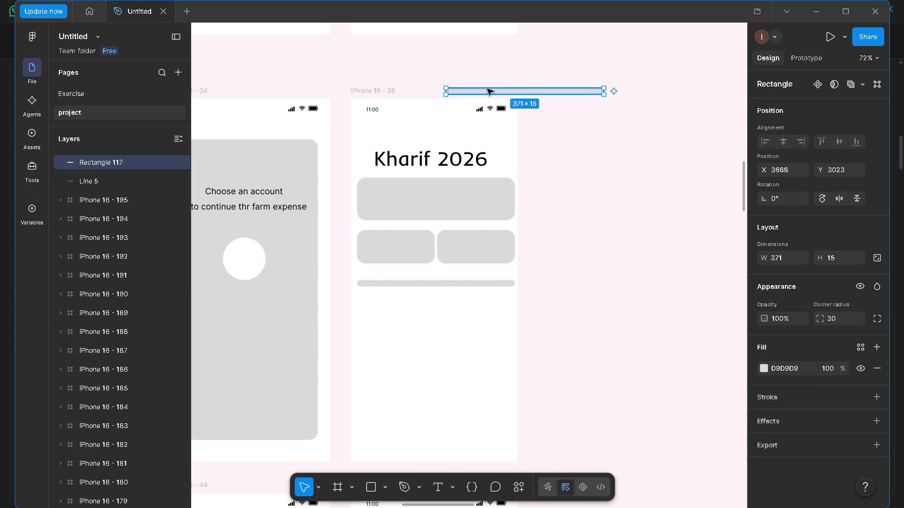
pyautogui.moveTo(487, 89); pyautogui.dragTo(397, 322)
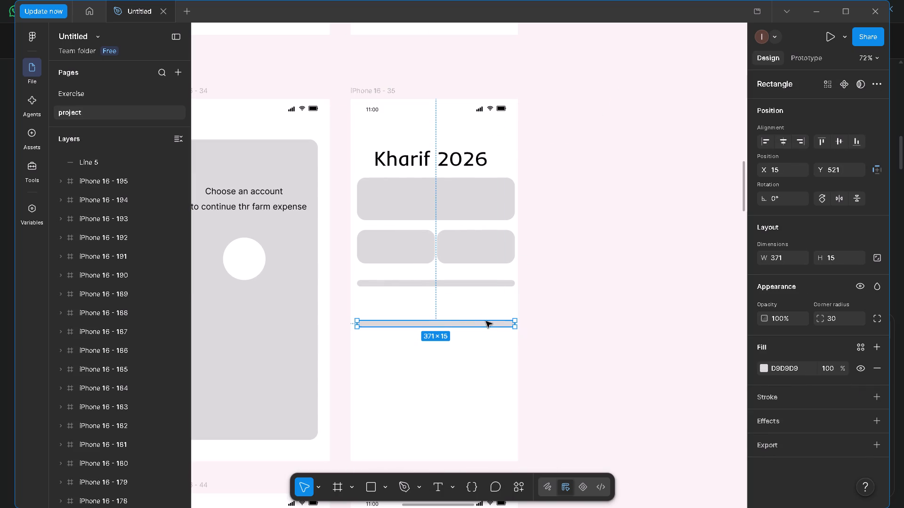
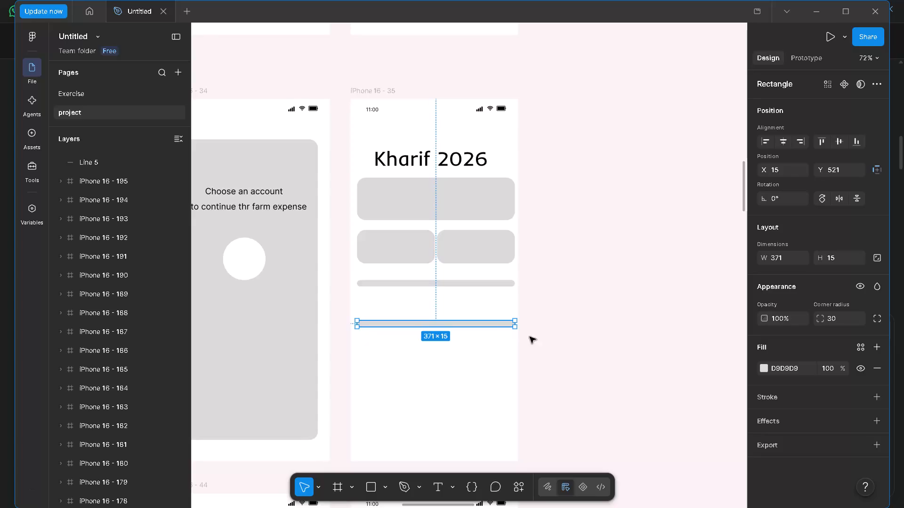
# Shorten the lower thin bar in iPhone 16 - 35 to about 172 wide, keeping its left end at X 15.
pyautogui.doubleClick(555, 361)
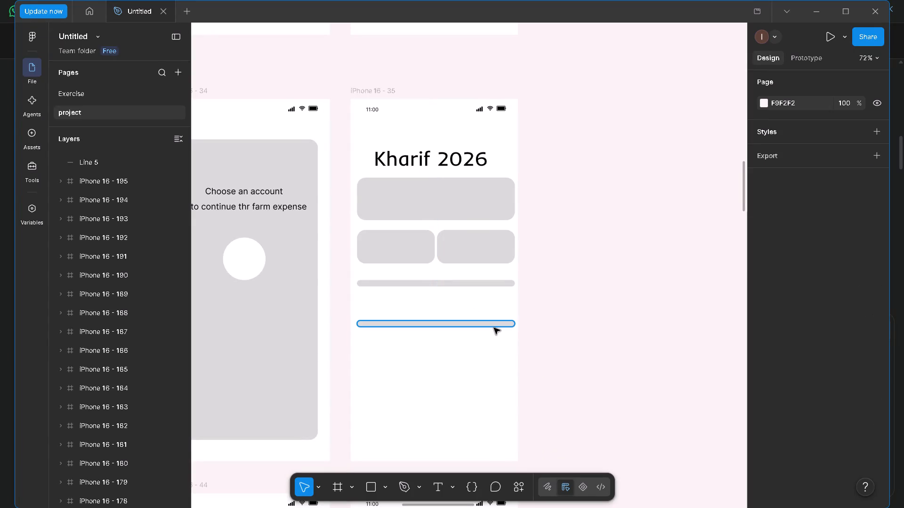
pyautogui.keyDown('ctrl'); pyautogui.scroll(7, 494, 328); pyautogui.keyUp('ctrl')
pyautogui.click(516, 301)
pyautogui.click(516, 317)
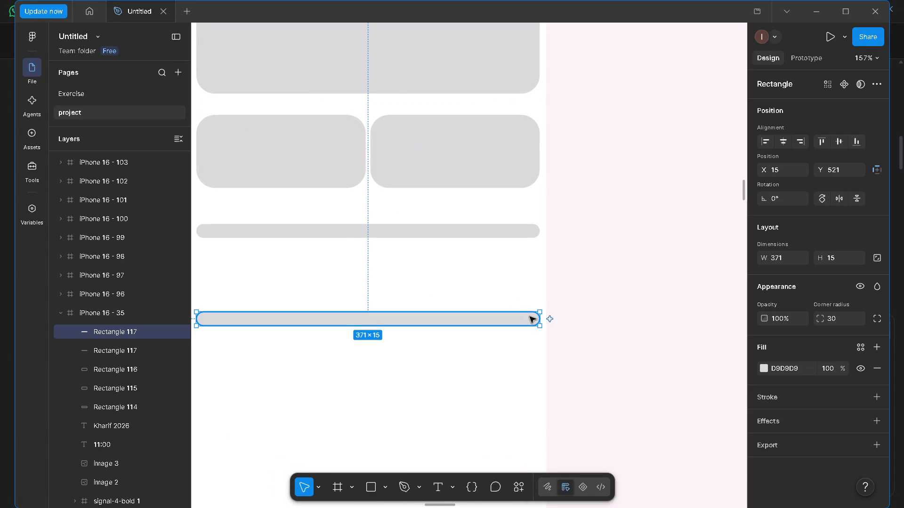
pyautogui.moveTo(541, 317); pyautogui.dragTo(355, 324)
pyautogui.click(353, 343)
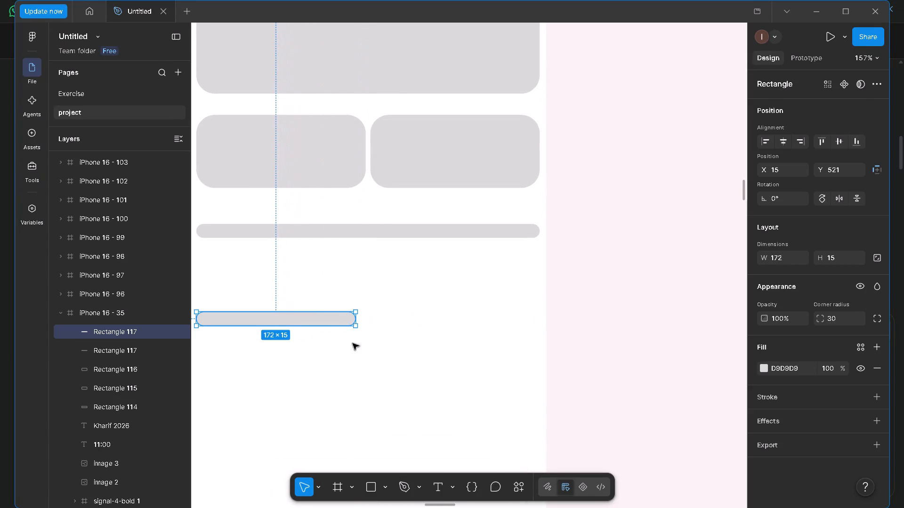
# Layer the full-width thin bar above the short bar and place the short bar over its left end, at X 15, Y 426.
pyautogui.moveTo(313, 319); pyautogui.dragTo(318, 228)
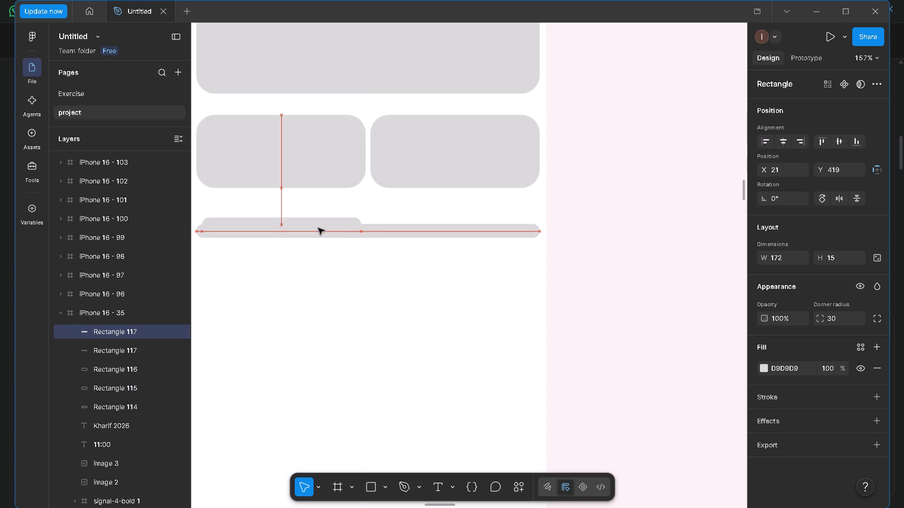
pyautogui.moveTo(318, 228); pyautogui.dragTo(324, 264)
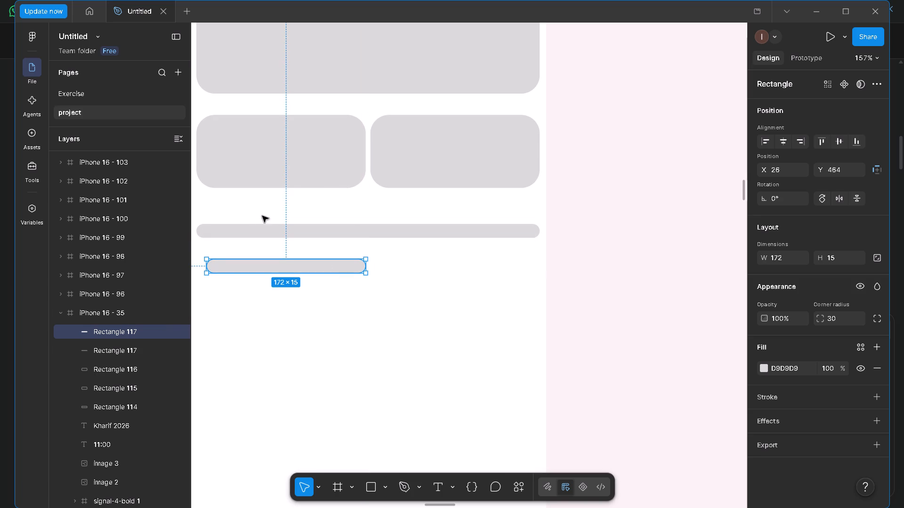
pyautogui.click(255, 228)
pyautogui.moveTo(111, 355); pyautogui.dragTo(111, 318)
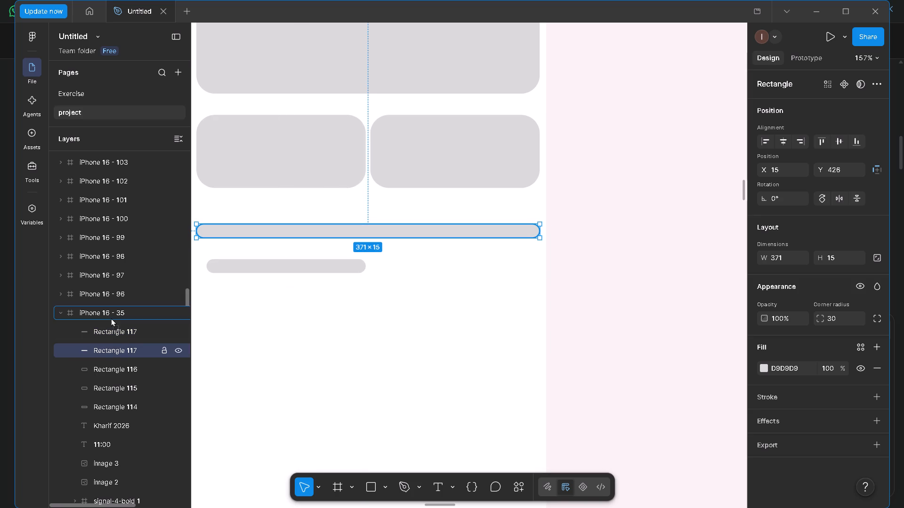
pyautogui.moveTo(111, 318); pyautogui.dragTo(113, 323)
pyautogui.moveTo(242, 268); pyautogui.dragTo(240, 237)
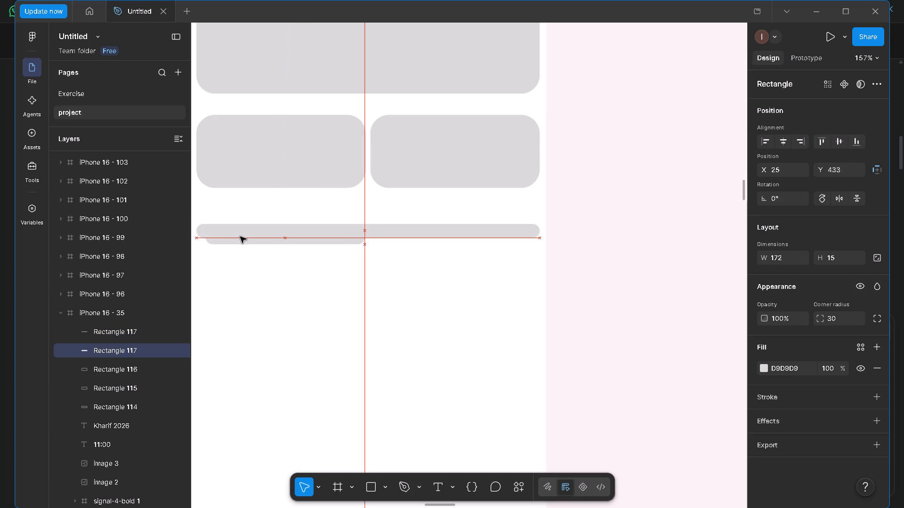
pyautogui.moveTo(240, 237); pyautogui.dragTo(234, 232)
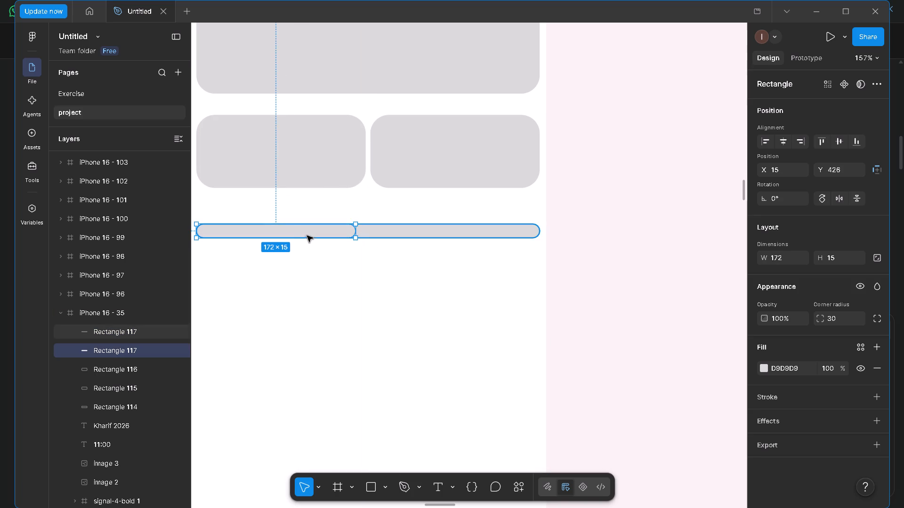
# Change the short bar's fill colour to dark red AE1717.
pyautogui.click(765, 367)
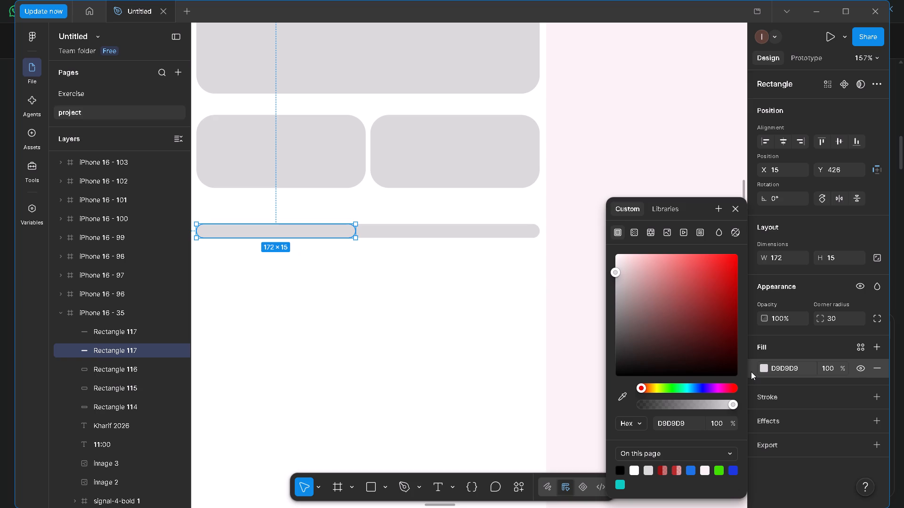
pyautogui.click(722, 293)
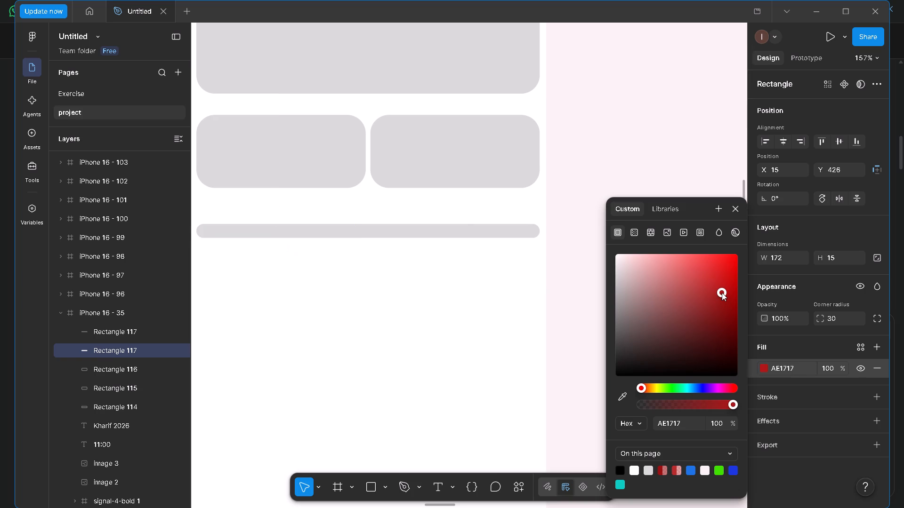
# Bring the red bar in front of the full-width grey bar and align it over the grey bar's left end.
pyautogui.moveTo(299, 231); pyautogui.dragTo(297, 232)
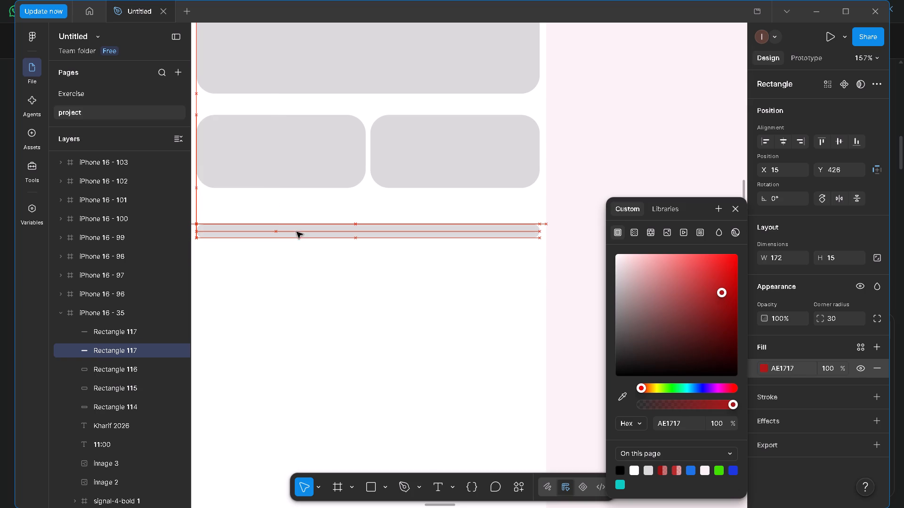
pyautogui.moveTo(297, 232); pyautogui.dragTo(298, 269)
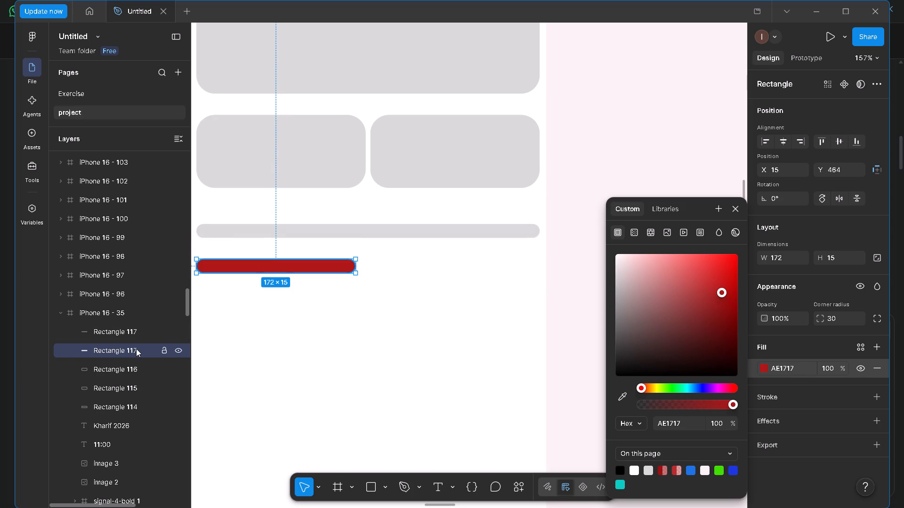
pyautogui.moveTo(136, 349); pyautogui.dragTo(134, 325)
pyautogui.moveTo(246, 275); pyautogui.dragTo(248, 246)
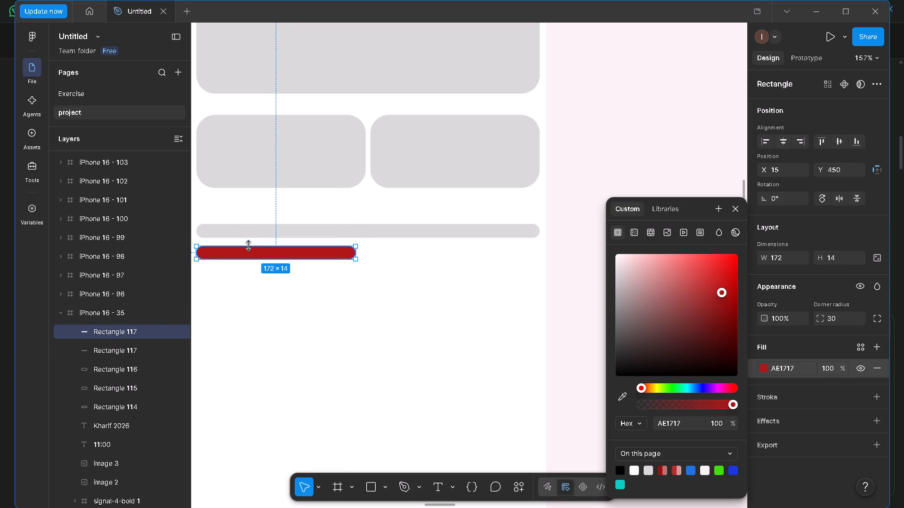
pyautogui.hotkey('ctrl', 'z')
pyautogui.click(245, 295)
pyautogui.moveTo(245, 271); pyautogui.dragTo(249, 246)
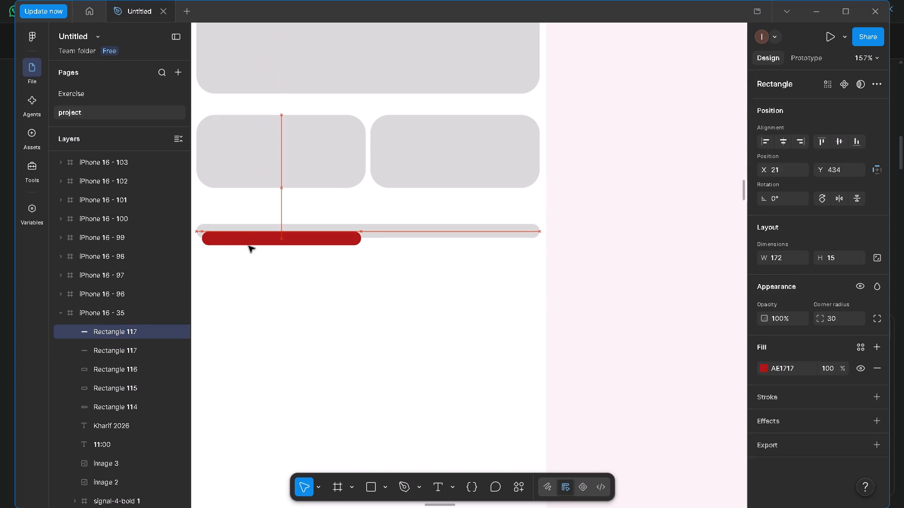
pyautogui.moveTo(249, 246); pyautogui.dragTo(242, 237)
pyautogui.click(252, 271)
pyautogui.keyDown('ctrl'); pyautogui.scroll(-2, 256, 274); pyautogui.keyUp('ctrl')
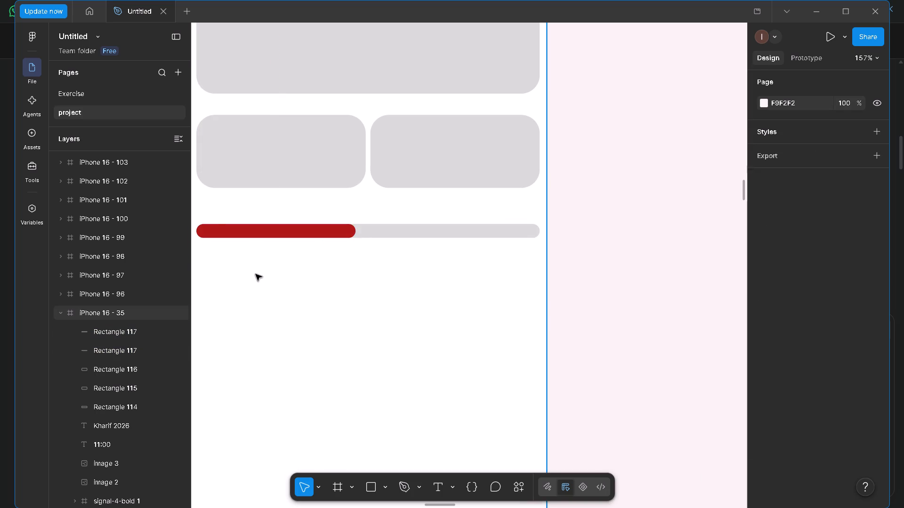
pyautogui.keyDown('ctrl'); pyautogui.scroll(-7, 256, 274); pyautogui.keyUp('ctrl')
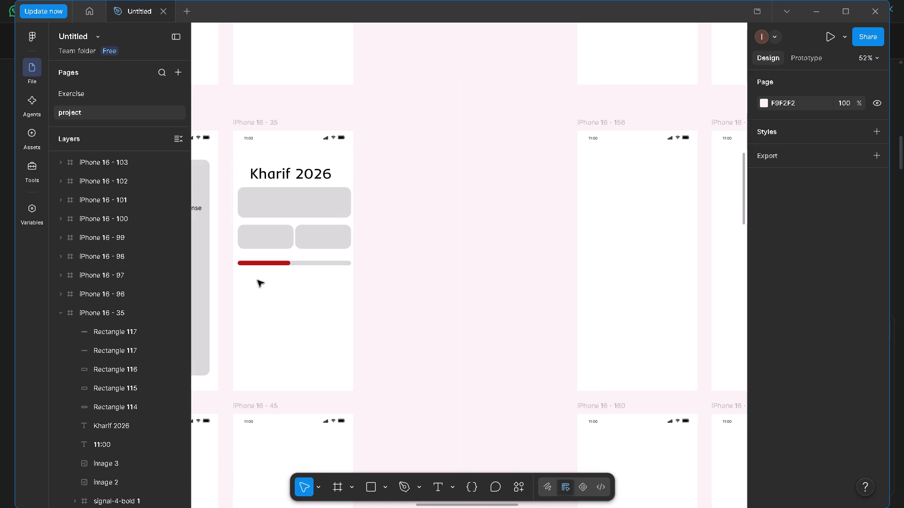
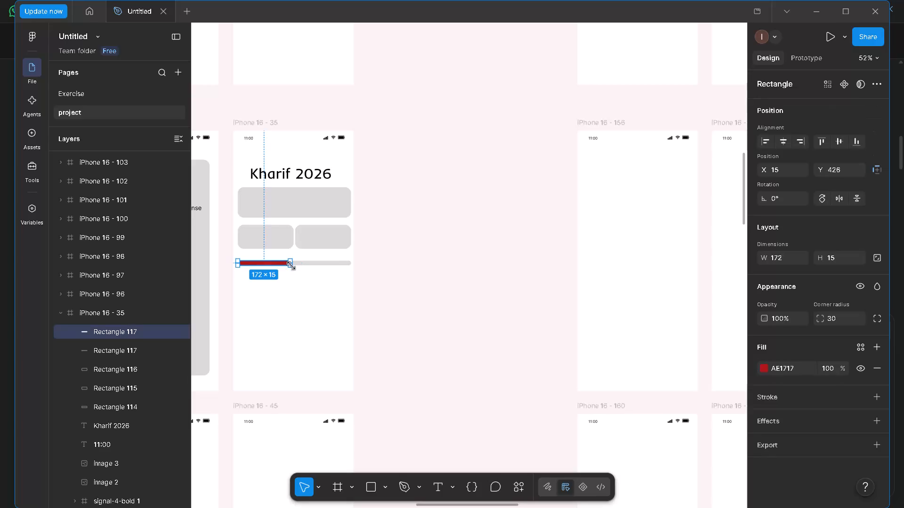
# Lengthen the red bar from its right end to cover about 85% of the grey bar, keeping X 15 and height 15.
pyautogui.keyDown('ctrl'); pyautogui.scroll(13, 291, 266); pyautogui.keyUp('ctrl')
pyautogui.moveTo(287, 252); pyautogui.dragTo(500, 269)
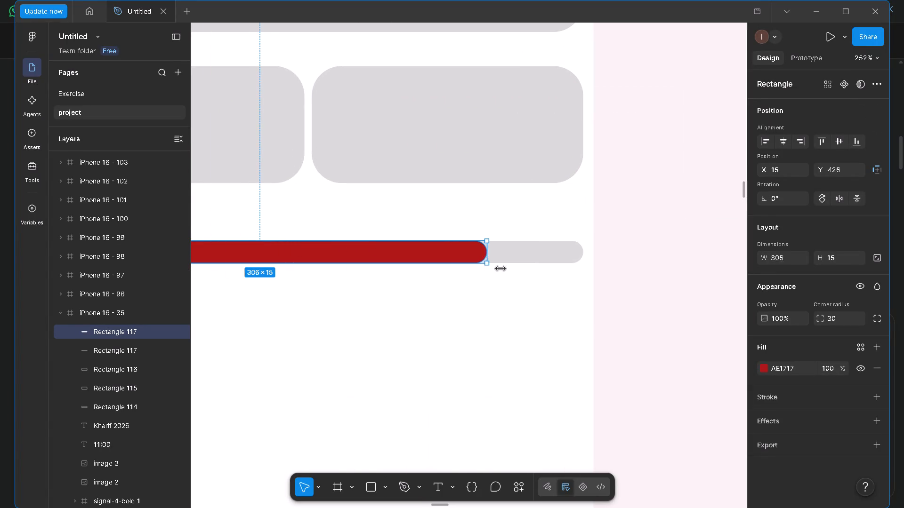
pyautogui.moveTo(500, 269); pyautogui.dragTo(500, 270)
pyautogui.click(480, 289)
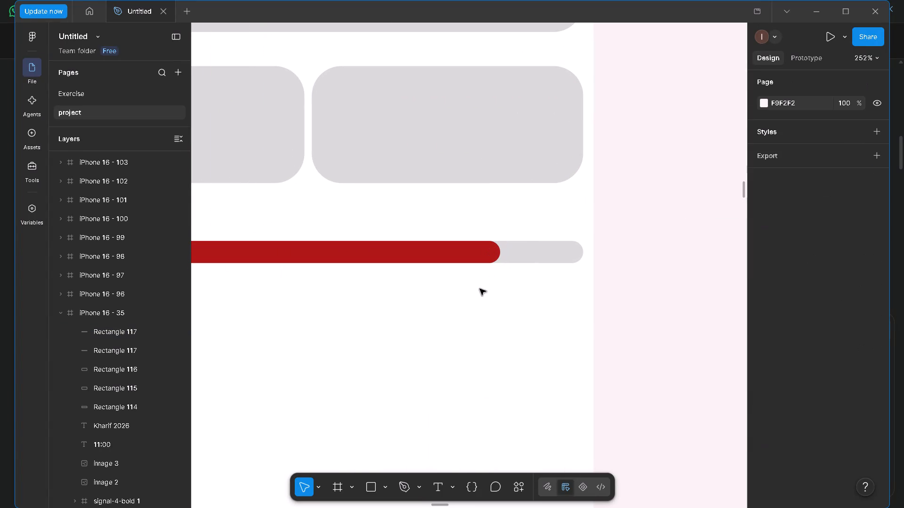
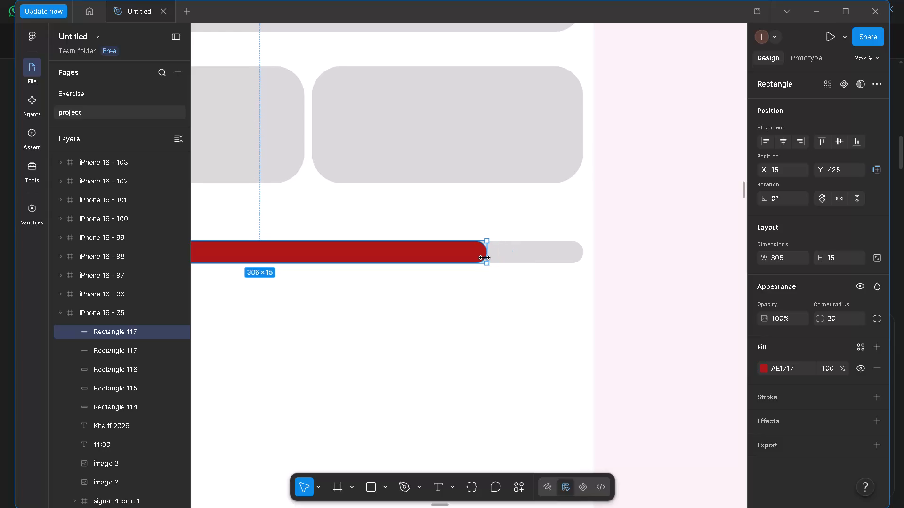
# Add a text label reading "75%" near the right end of the progress bar.
pyautogui.click(443, 305)
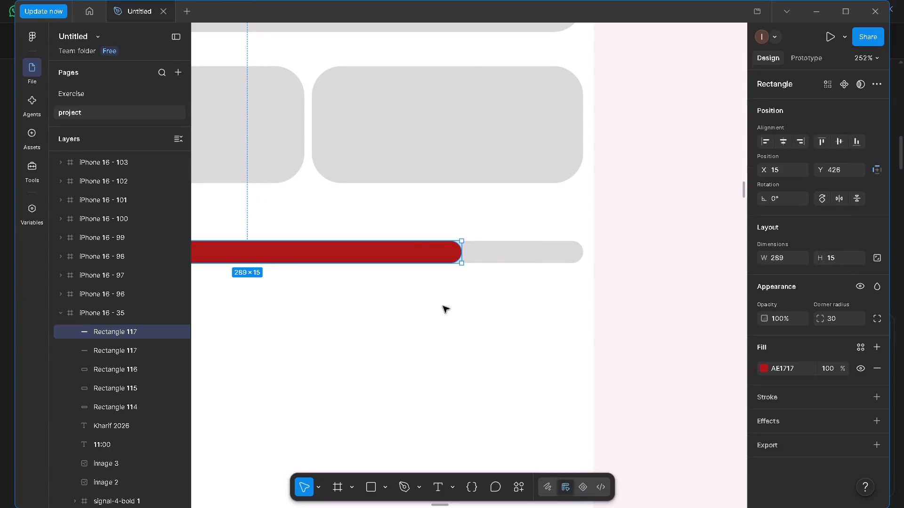
pyautogui.keyDown('ctrl'); pyautogui.scroll(-4, 444, 306); pyautogui.keyUp('ctrl')
pyautogui.click(434, 477)
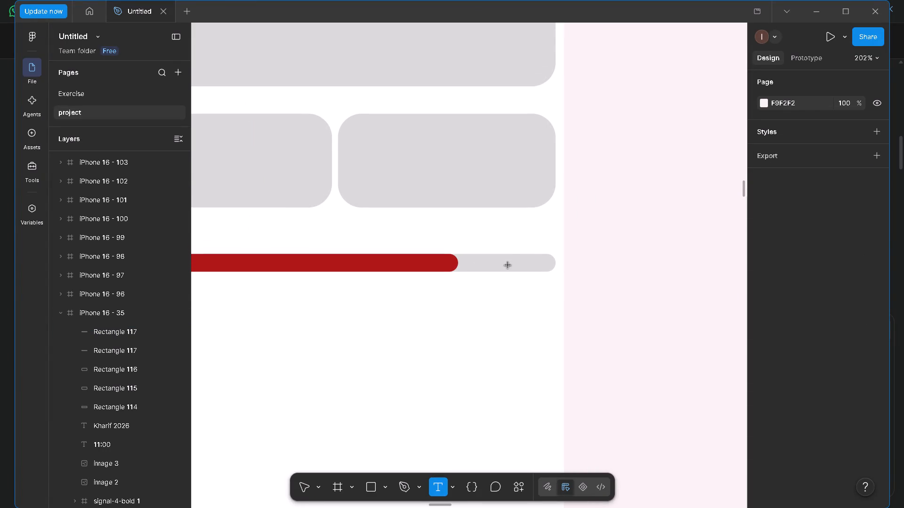
pyautogui.click(514, 243)
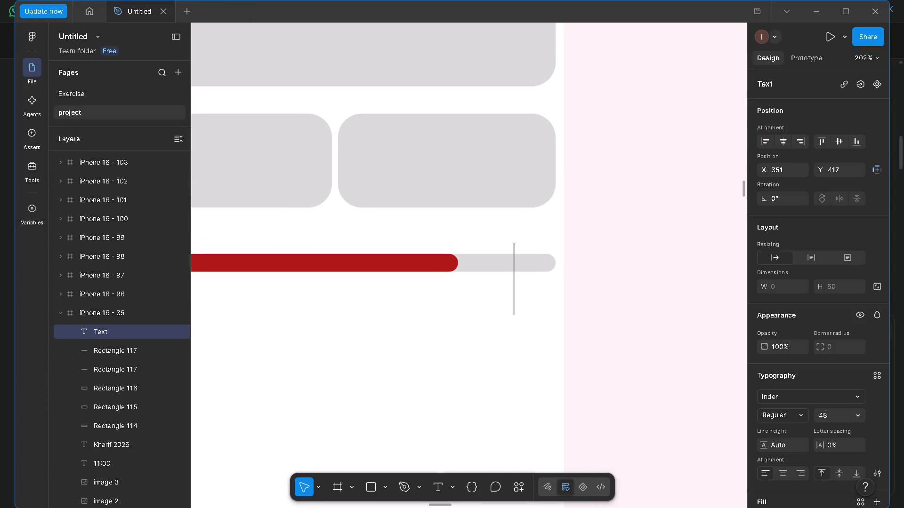
pyautogui.write('75')
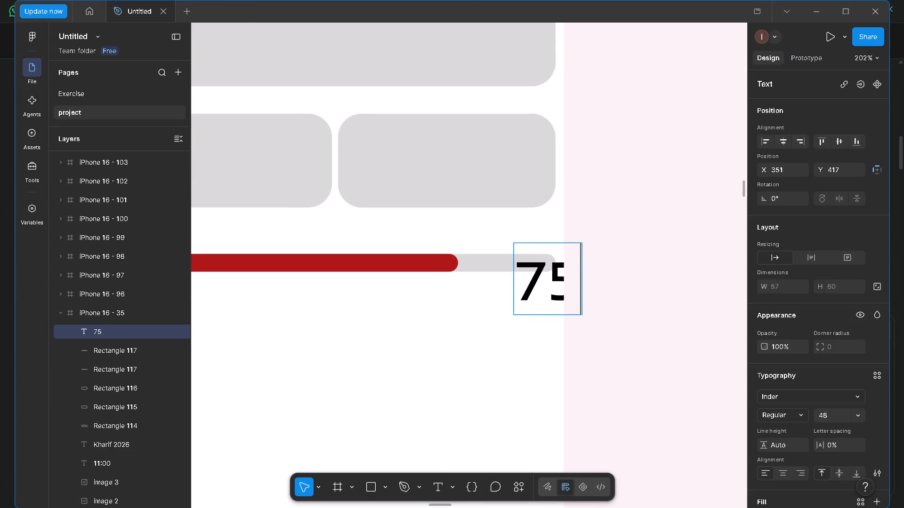
pyautogui.hotkey('shift', '%')
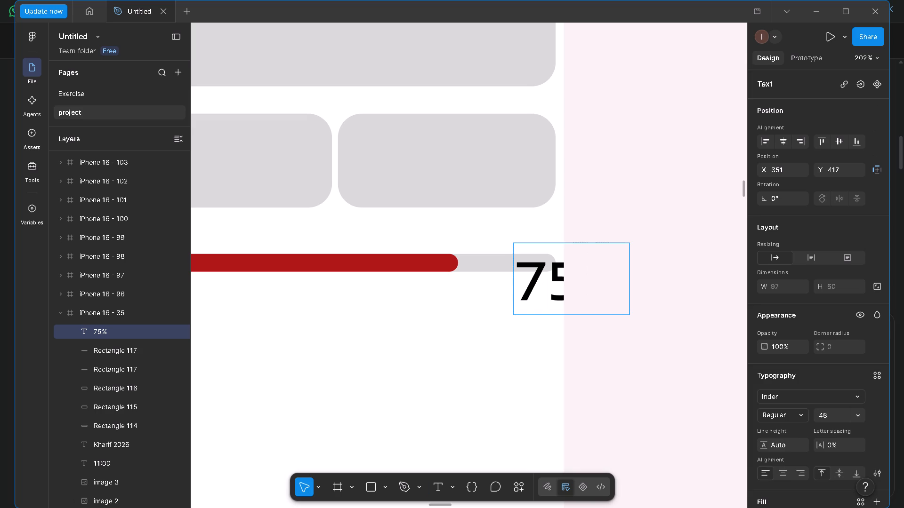
pyautogui.doubleClick(508, 339)
# Pull the 75% label into the clear area below the progress bar and set its font size to 14.
pyautogui.moveTo(536, 294); pyautogui.dragTo(430, 333)
pyautogui.doubleClick(430, 333)
pyautogui.click(863, 414)
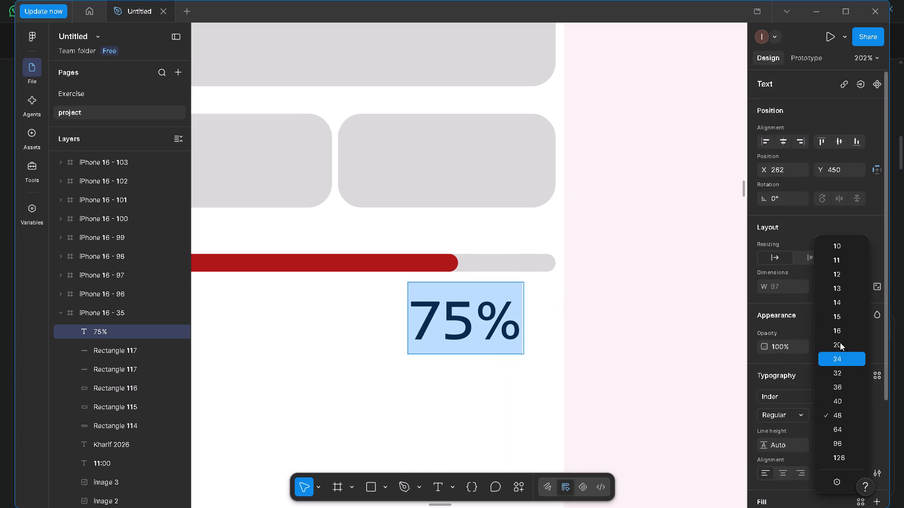
pyautogui.click(840, 298)
pyautogui.click(421, 349)
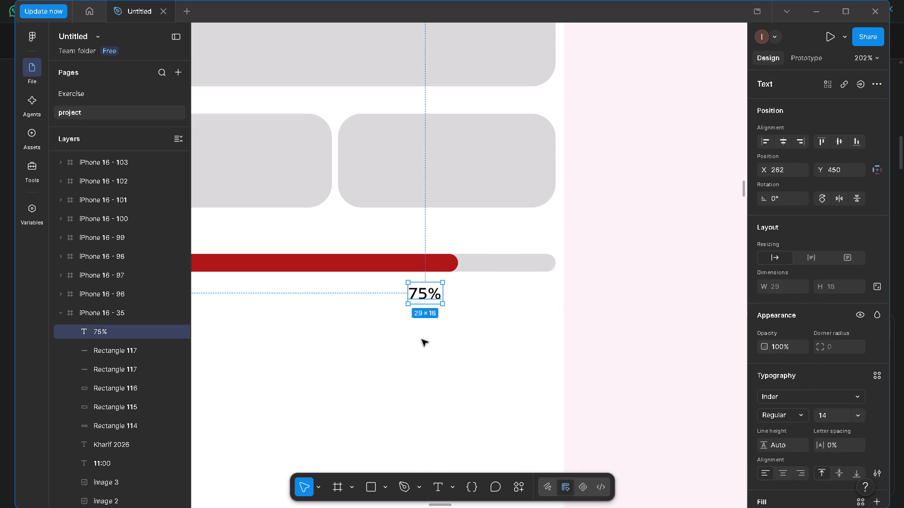
pyautogui.click(425, 332)
# Position the 75% label just above the right end of the grey progress bar, slightly inside its edge.
pyautogui.moveTo(430, 298); pyautogui.dragTo(541, 245)
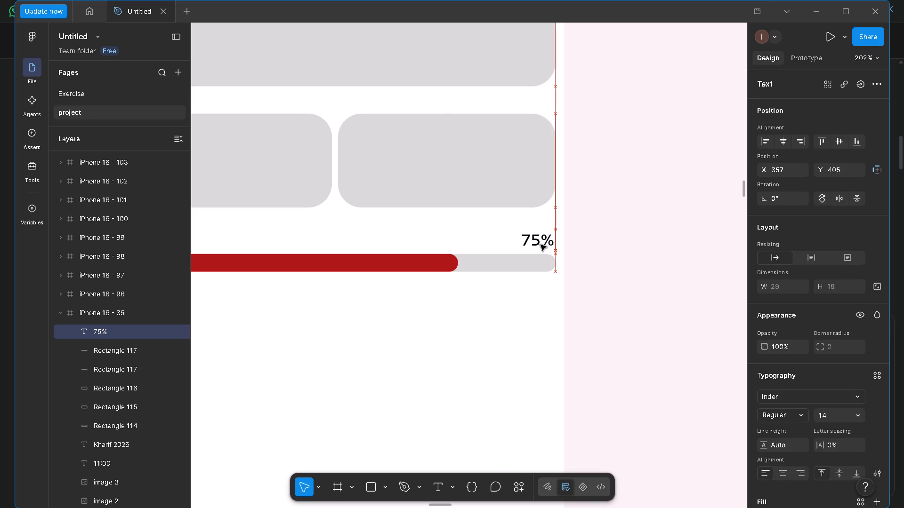
pyautogui.moveTo(541, 245); pyautogui.dragTo(540, 248)
pyautogui.click(476, 339)
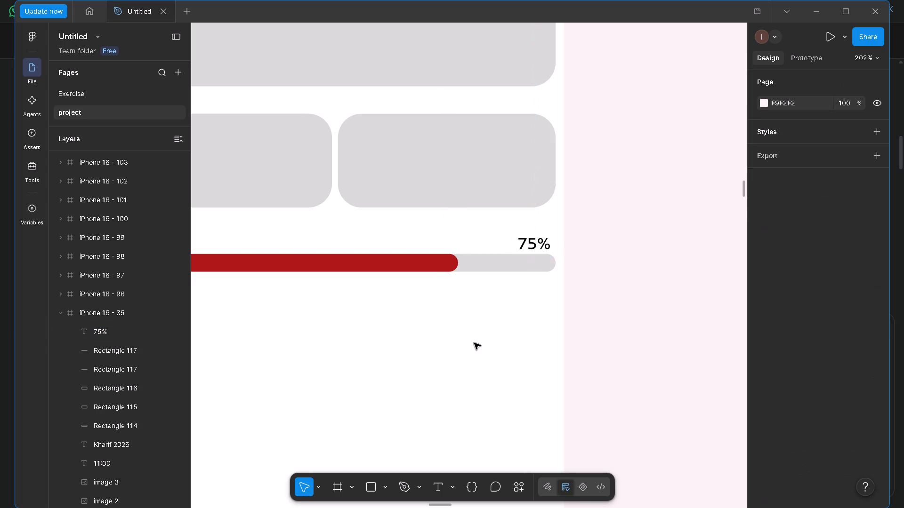
pyautogui.keyDown('ctrl'); pyautogui.scroll(-7, 474, 343); pyautogui.keyUp('ctrl')
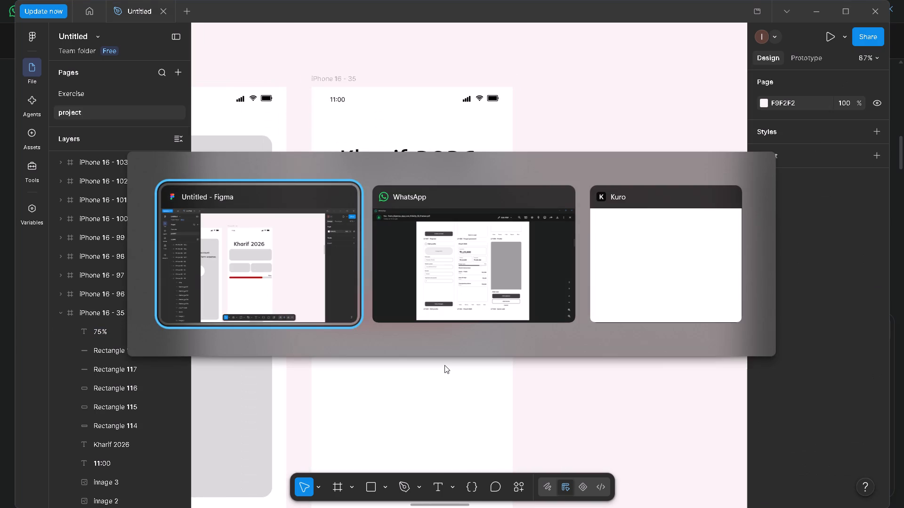
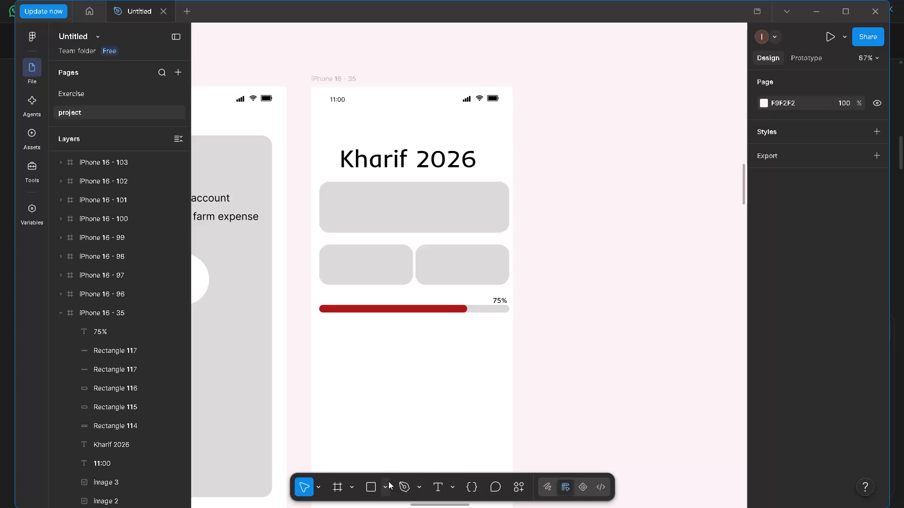
# Draw a horizontal line about 339 wide below the progress bar, at about X 26, Y 549.
pyautogui.click(387, 483)
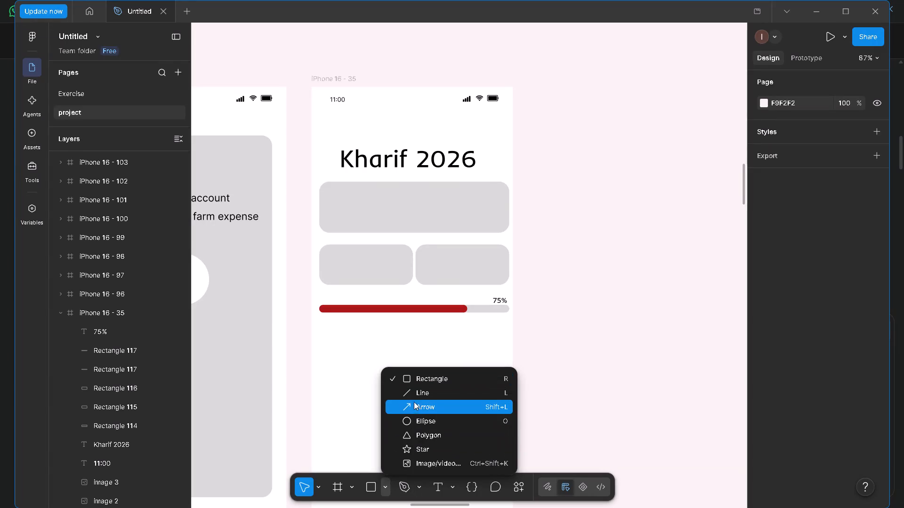
pyautogui.click(415, 397)
pyautogui.moveTo(324, 367); pyautogui.dragTo(460, 370)
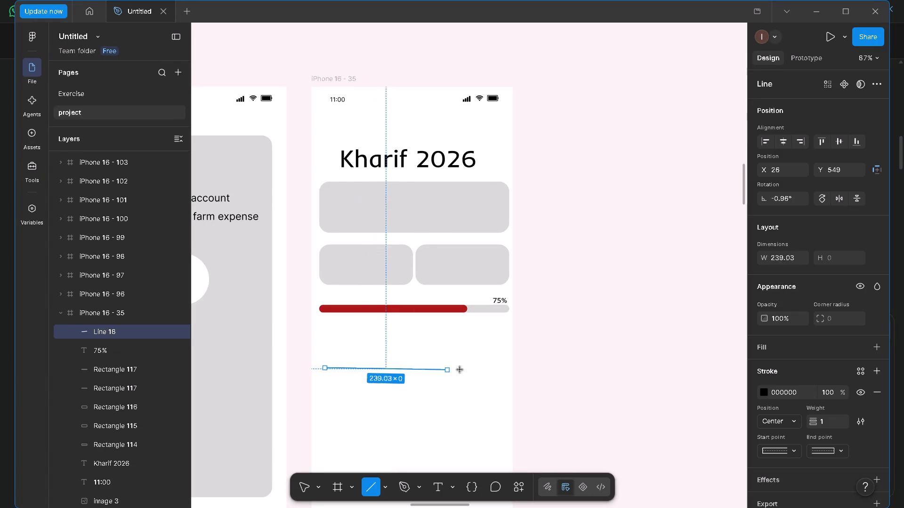
pyautogui.moveTo(460, 370); pyautogui.dragTo(497, 366)
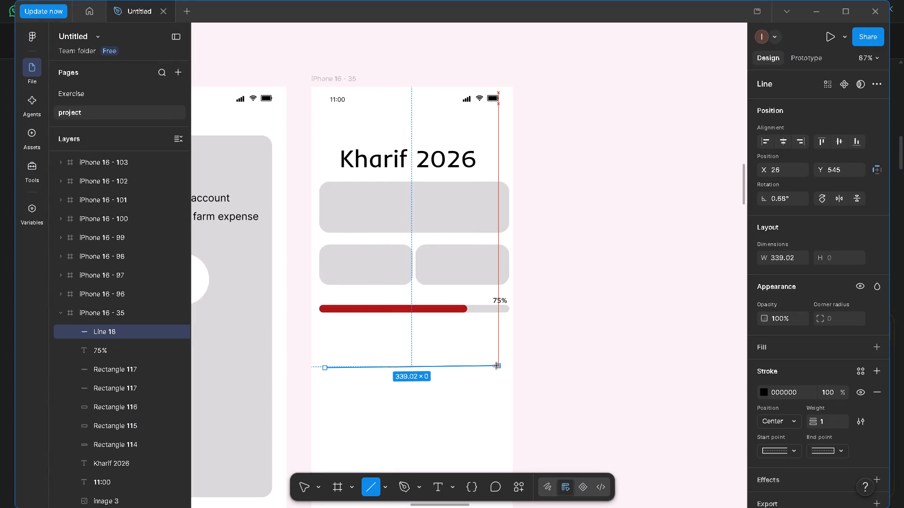
pyautogui.moveTo(497, 366); pyautogui.dragTo(497, 367)
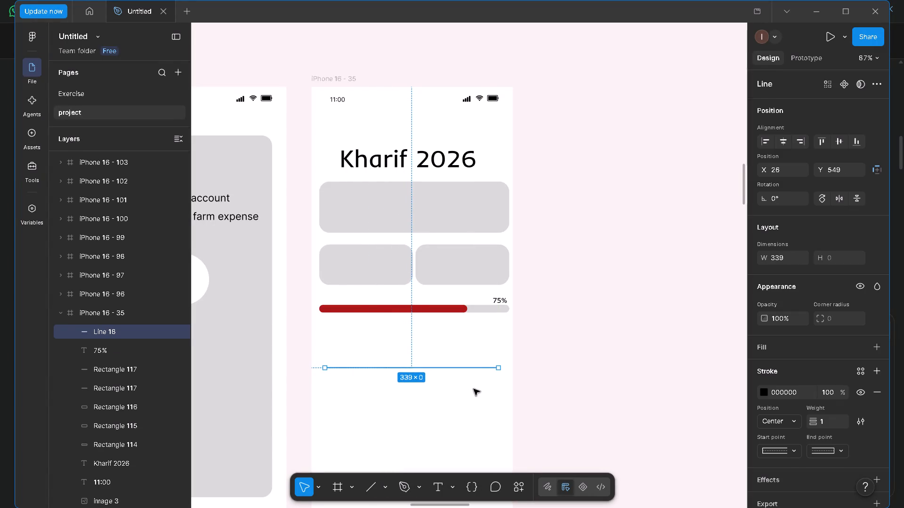
pyautogui.click(468, 393)
# Copy the horizontal line, paste it in the same frame and place the copy directly below the original at about X 26, Y 657.
pyautogui.rightClick(407, 369)
pyautogui.click(436, 94)
pyautogui.scroll(-10, 388, 413)
pyautogui.scroll(3, 375, 279)
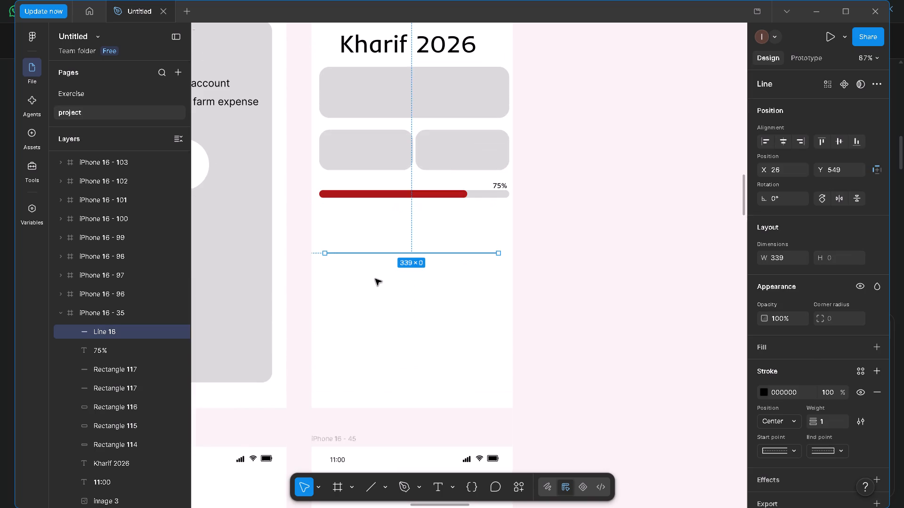
pyautogui.rightClick(371, 288)
pyautogui.click(421, 87)
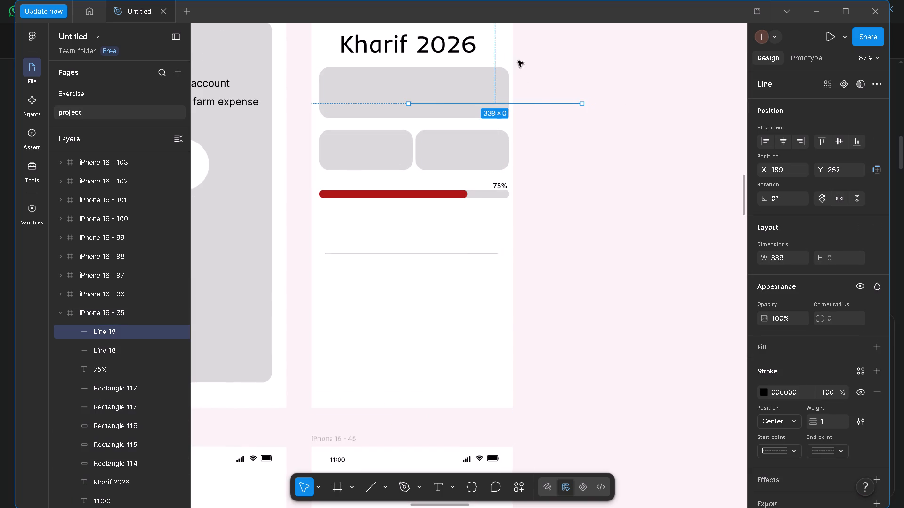
pyautogui.moveTo(533, 105); pyautogui.dragTo(446, 307)
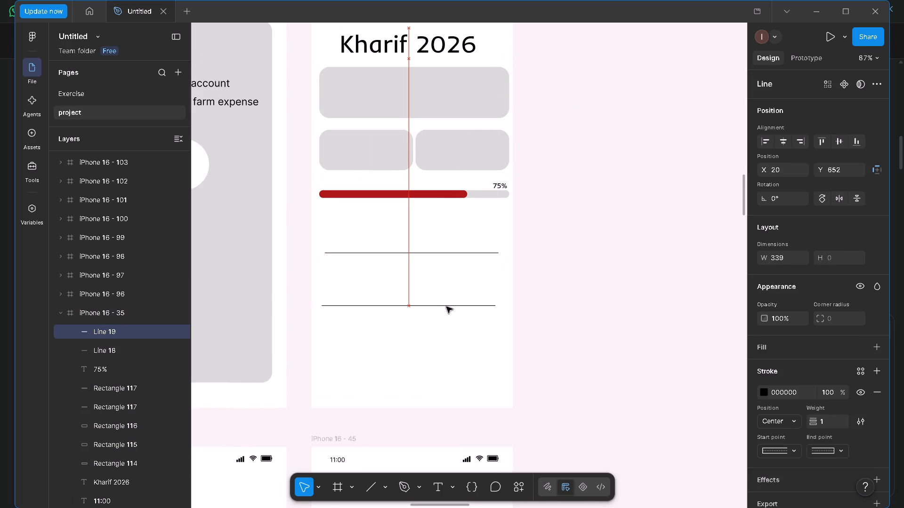
pyautogui.moveTo(446, 307); pyautogui.dragTo(449, 309)
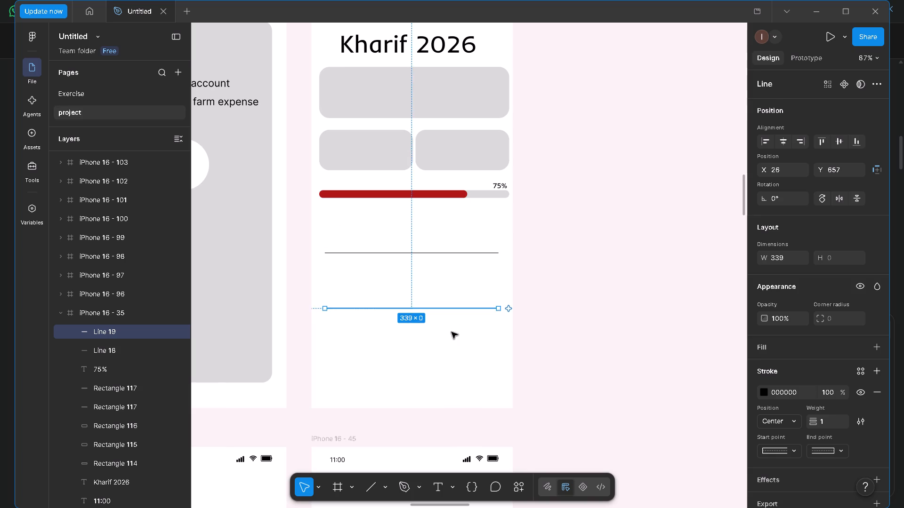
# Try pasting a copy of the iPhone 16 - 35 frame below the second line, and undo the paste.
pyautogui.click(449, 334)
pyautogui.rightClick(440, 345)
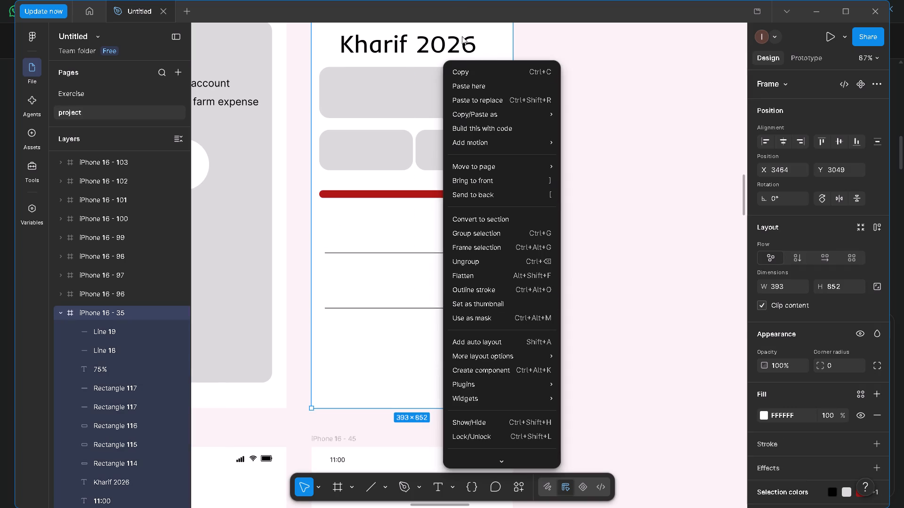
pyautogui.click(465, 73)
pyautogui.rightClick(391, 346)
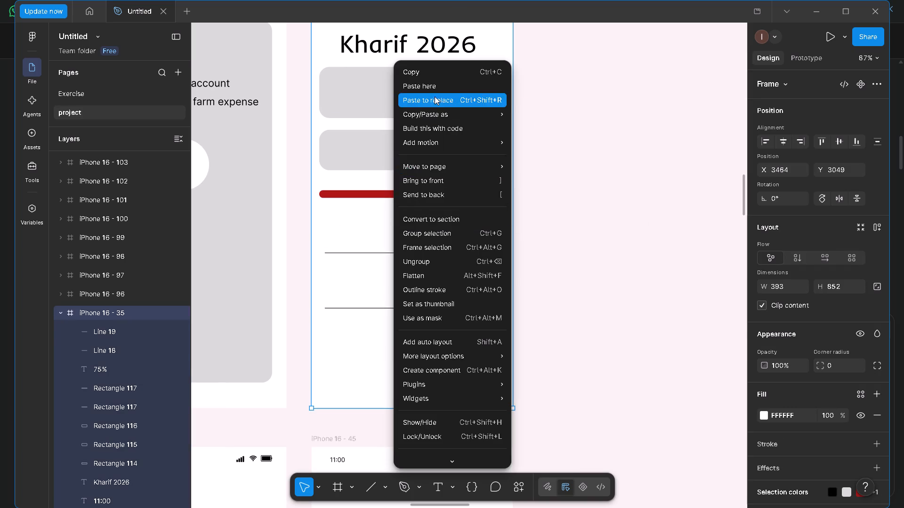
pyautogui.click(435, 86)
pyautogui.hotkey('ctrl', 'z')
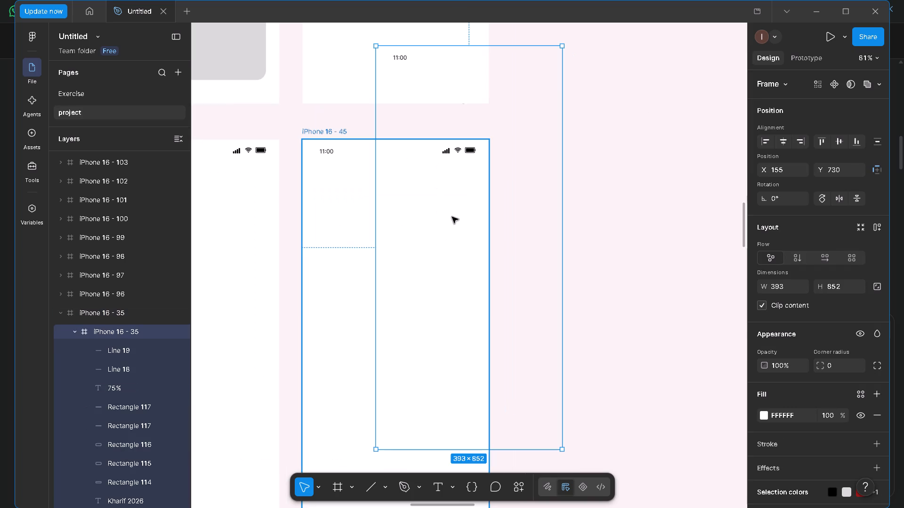
# Copy the lower horizontal line in the Kharif 2026 frame and paste it into the empty area beneath it.
pyautogui.scroll(7, 448, 229)
pyautogui.keyDown('ctrl'); pyautogui.scroll(-3, 449, 228); pyautogui.keyUp('ctrl')
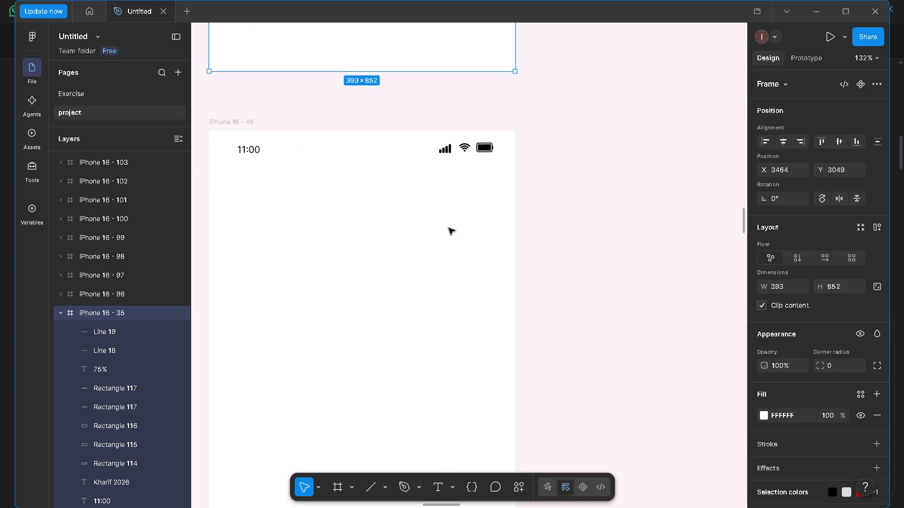
pyautogui.keyDown('ctrl'); pyautogui.scroll(-8, 449, 228); pyautogui.keyUp('ctrl')
pyautogui.click(415, 152)
pyautogui.rightClick(413, 151)
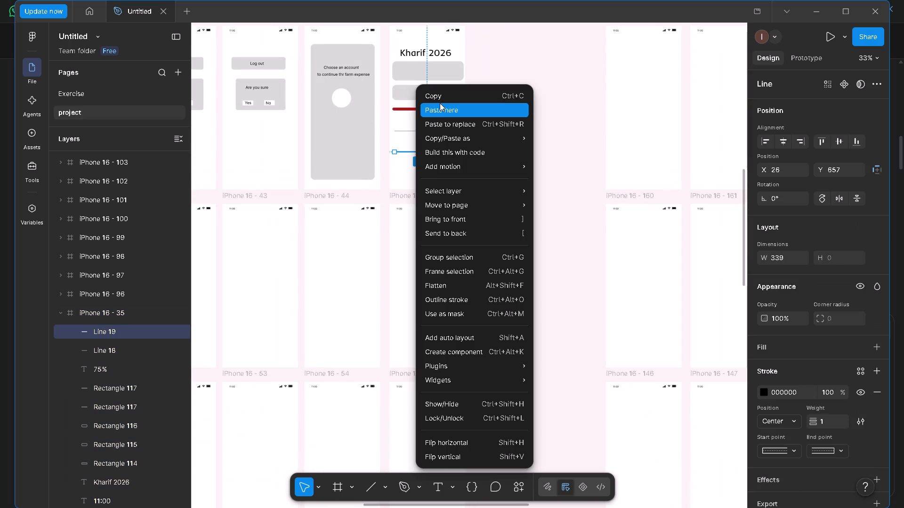
pyautogui.click(443, 92)
pyautogui.rightClick(424, 171)
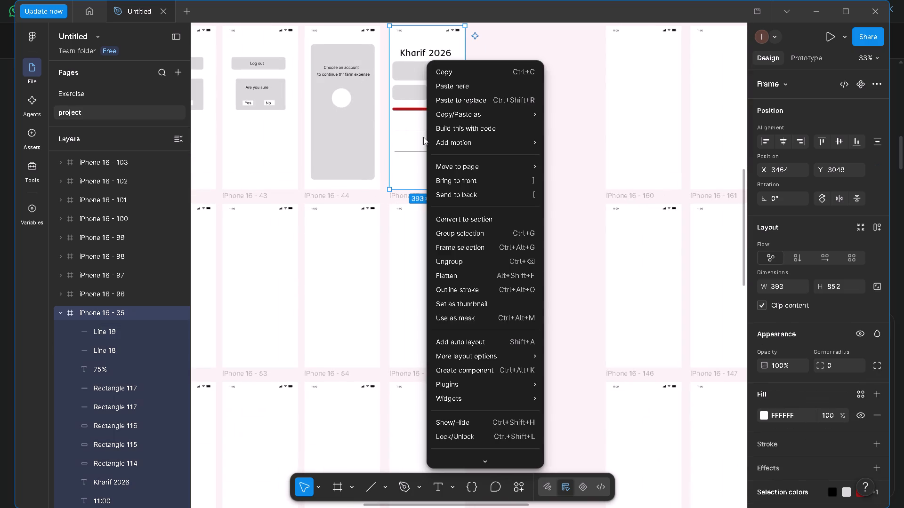
# Paste the copied line into the Kharif 2026 frame and align it below the second line at about X 26, Y 752.
pyautogui.click(444, 86)
pyautogui.moveTo(499, 87); pyautogui.dragTo(456, 173)
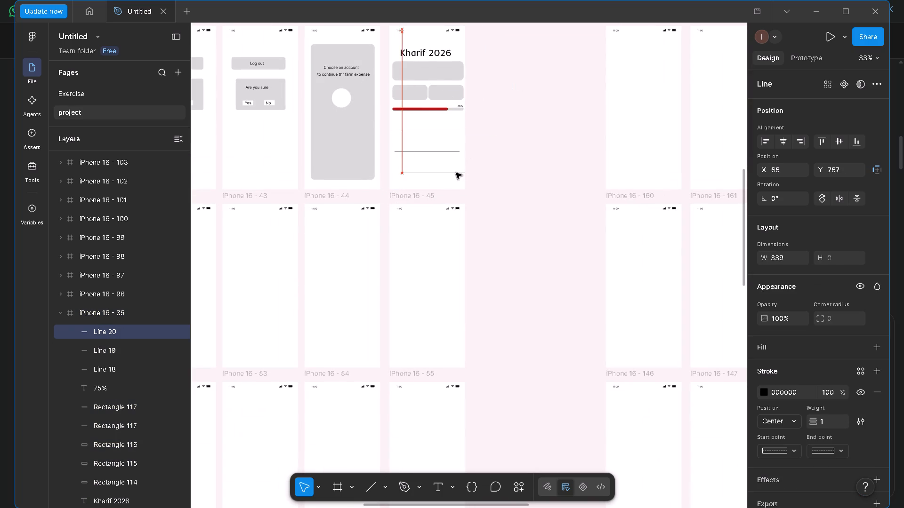
pyautogui.moveTo(456, 173); pyautogui.dragTo(448, 170)
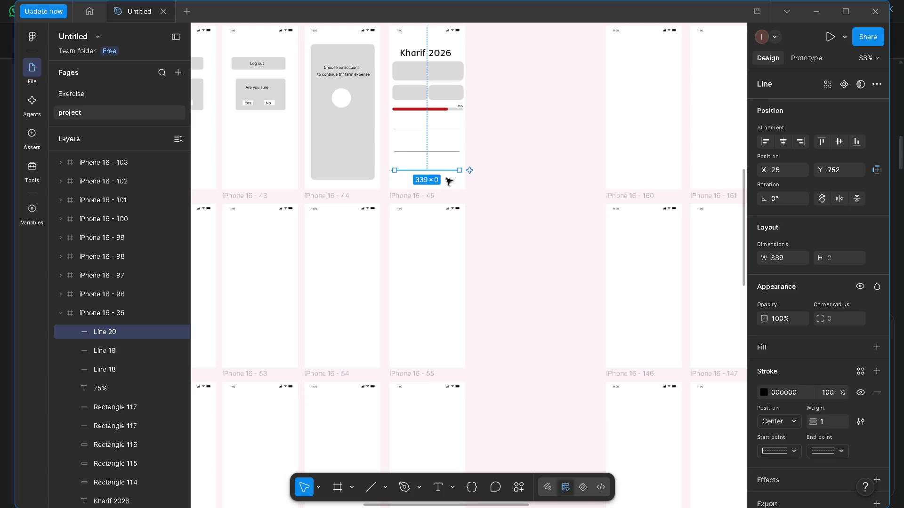
pyautogui.click(446, 183)
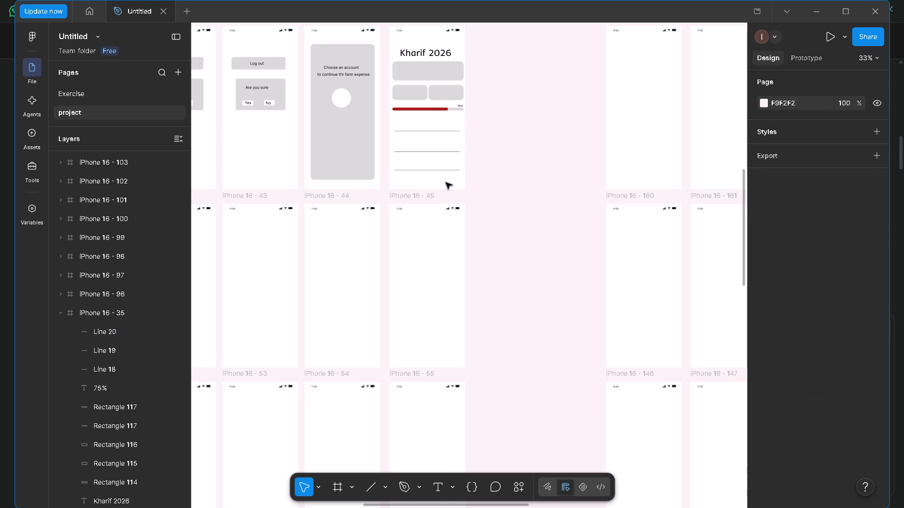
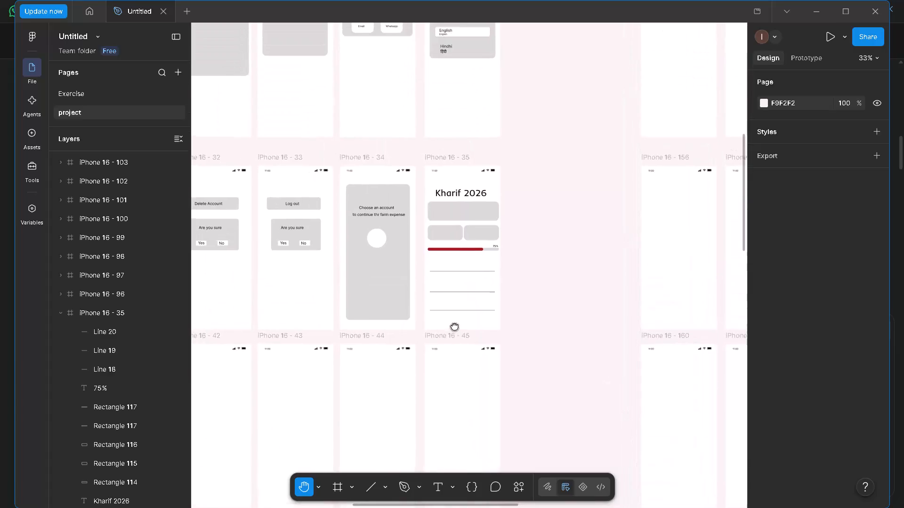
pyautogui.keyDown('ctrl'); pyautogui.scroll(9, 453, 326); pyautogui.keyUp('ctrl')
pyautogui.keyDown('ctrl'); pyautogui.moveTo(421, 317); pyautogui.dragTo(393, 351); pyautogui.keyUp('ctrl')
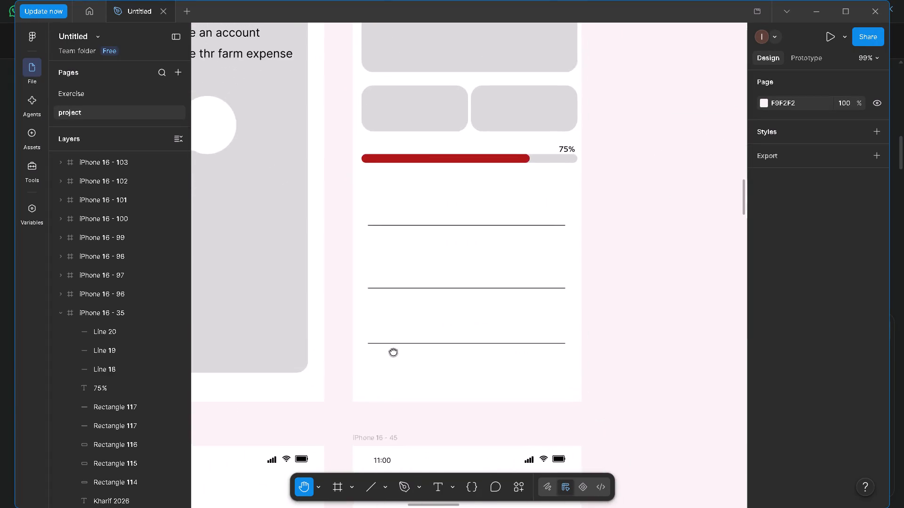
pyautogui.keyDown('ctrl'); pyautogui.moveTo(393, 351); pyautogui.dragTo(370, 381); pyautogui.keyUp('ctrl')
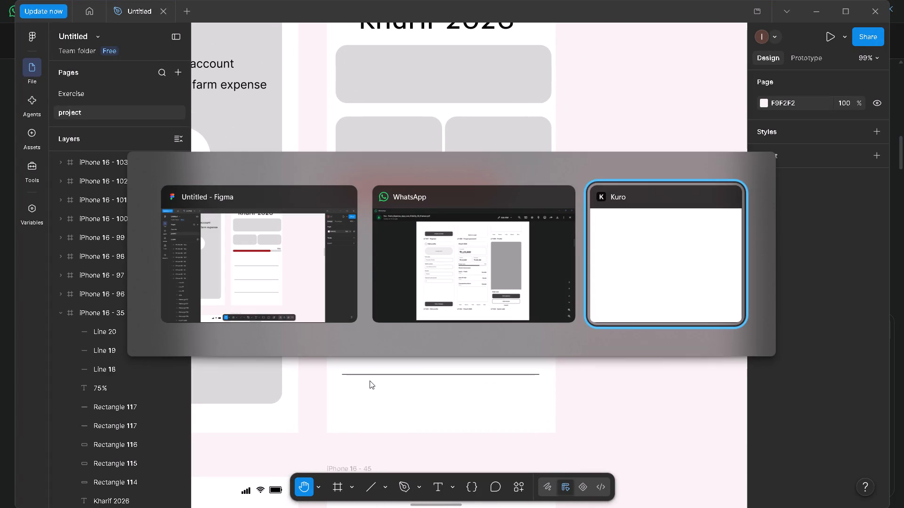
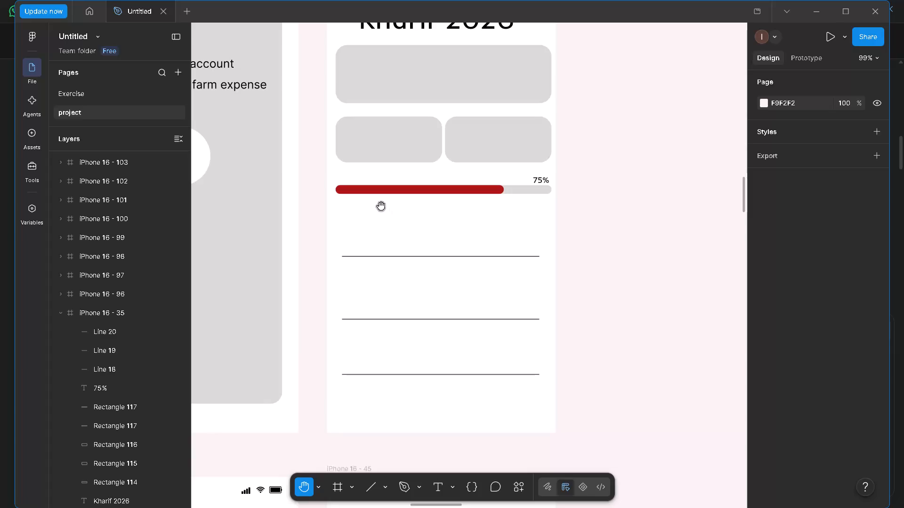
# Add the text label "Budget used" just above the progress bar, aligned with the bar's start at about X 15, Y 408.
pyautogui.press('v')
pyautogui.click(348, 172)
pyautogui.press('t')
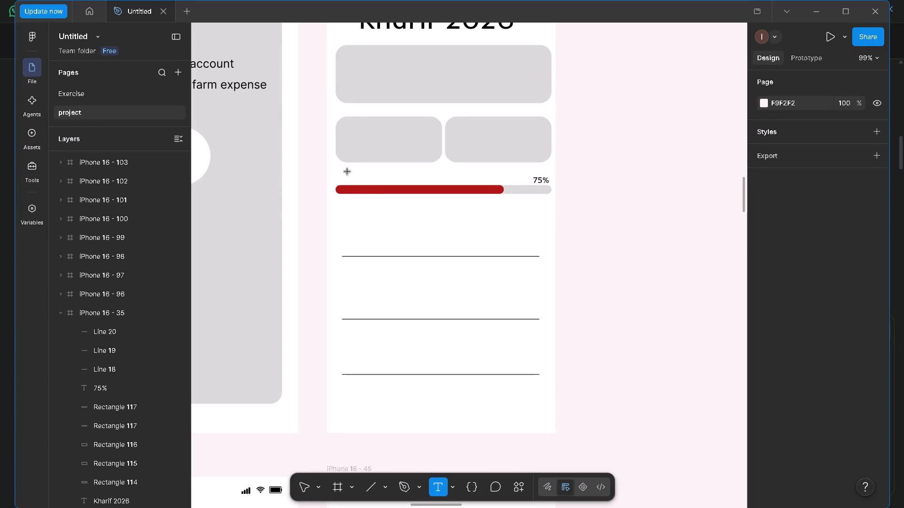
pyautogui.click(343, 174)
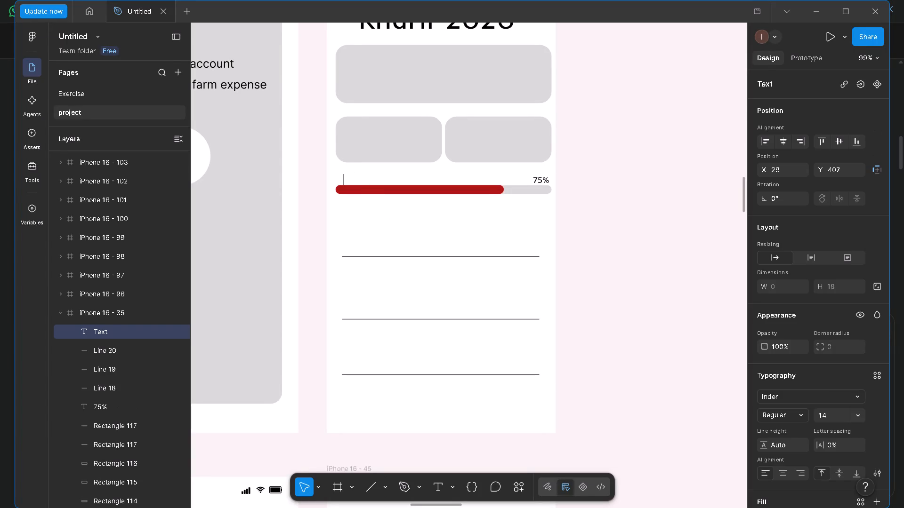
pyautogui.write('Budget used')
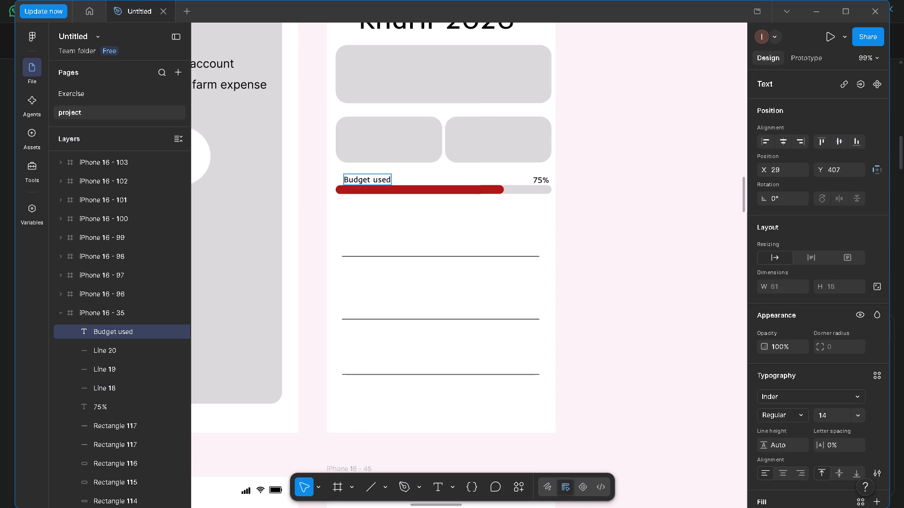
pyautogui.doubleClick(366, 210)
pyautogui.moveTo(365, 183); pyautogui.dragTo(359, 183)
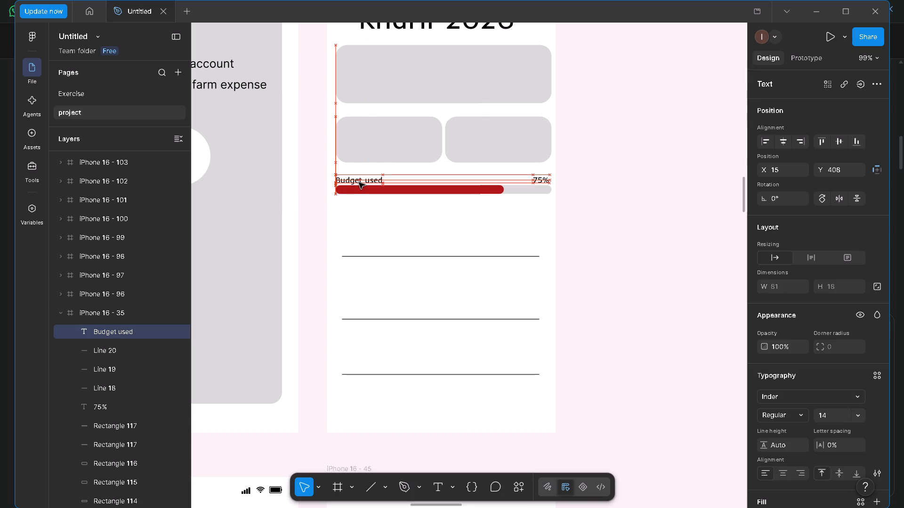
pyautogui.moveTo(359, 183); pyautogui.dragTo(358, 183)
pyautogui.click(376, 238)
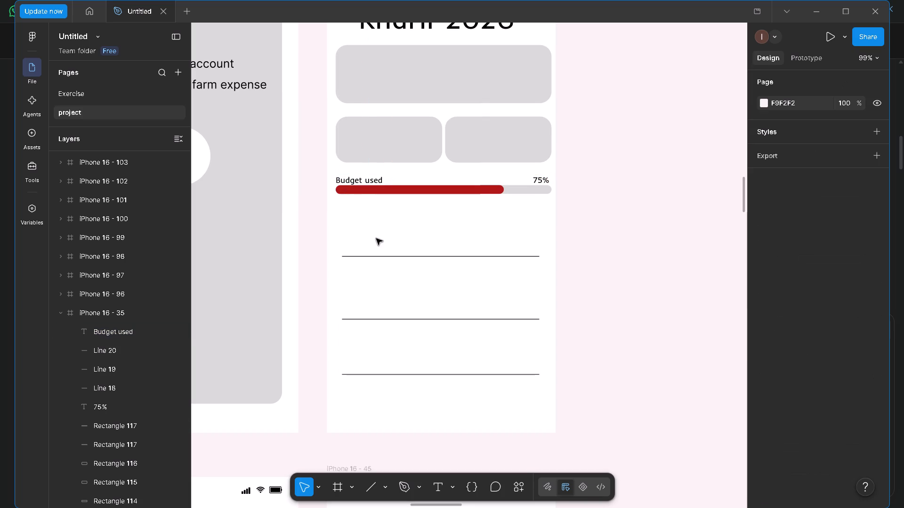
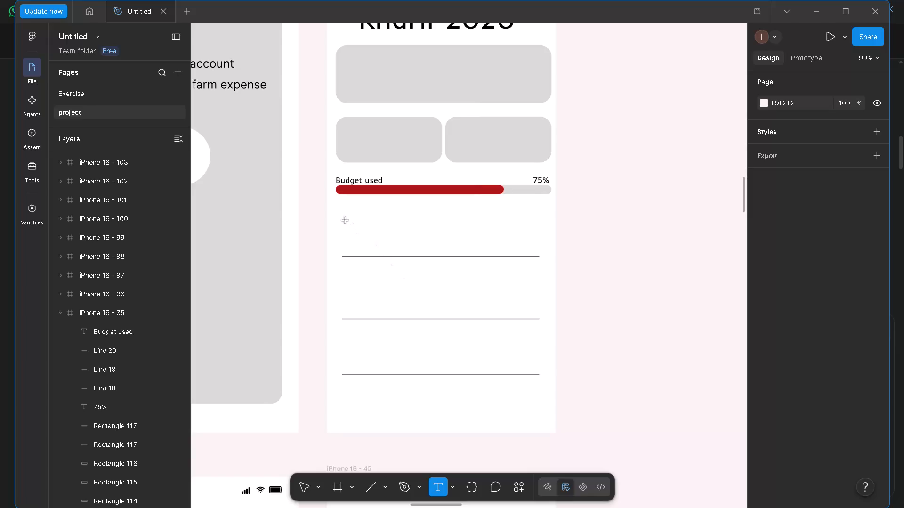
# Add the pasted text label "Recent transactions" between the progress bar and the first horizontal line, at about X 33, Y 478.
pyautogui.click(346, 215)
pyautogui.hotkey('ctrl', 'v')
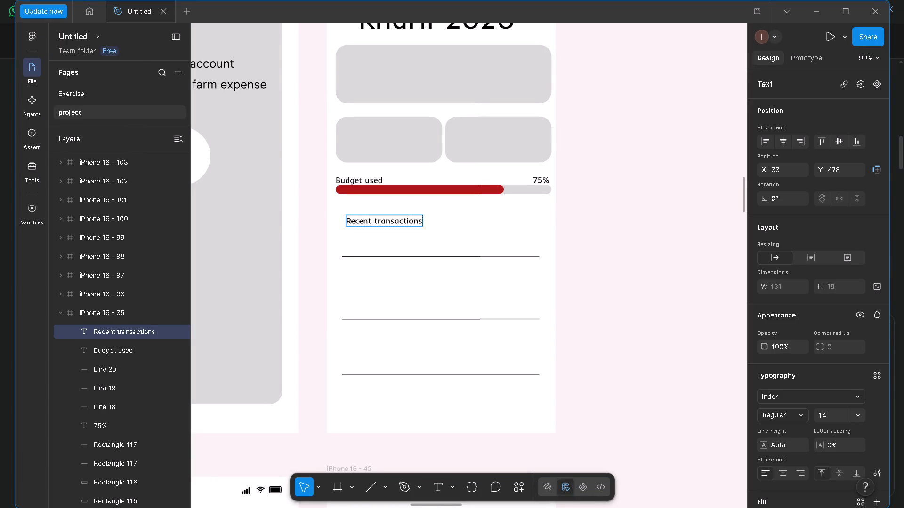
pyautogui.doubleClick(374, 288)
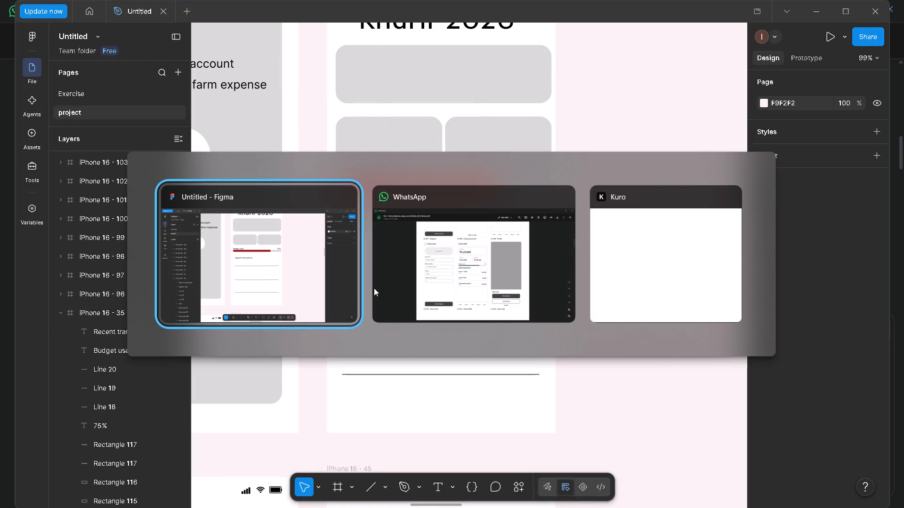
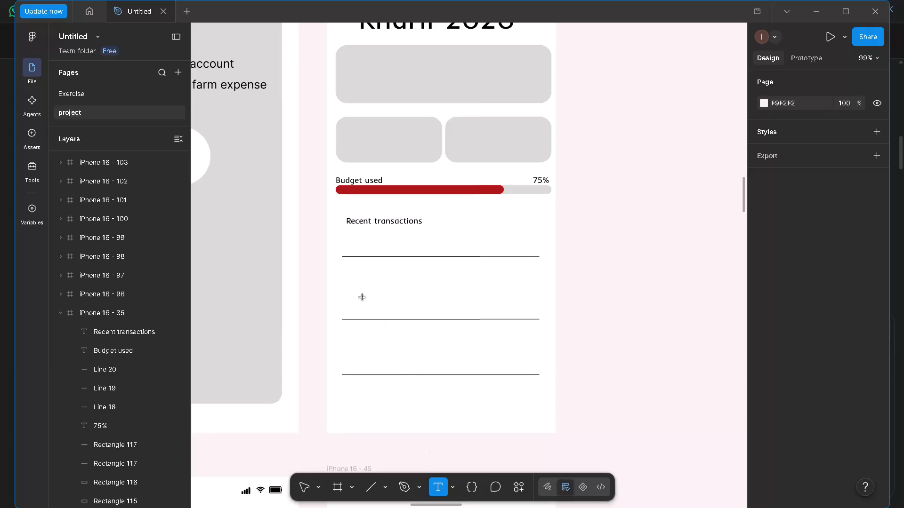
# Add the pasted text label starting with "Seeds –" below "Recent transactions", just above the first divider line, at about Y 519.
pyautogui.click(349, 239)
pyautogui.hotkey('ctrl', 'v')
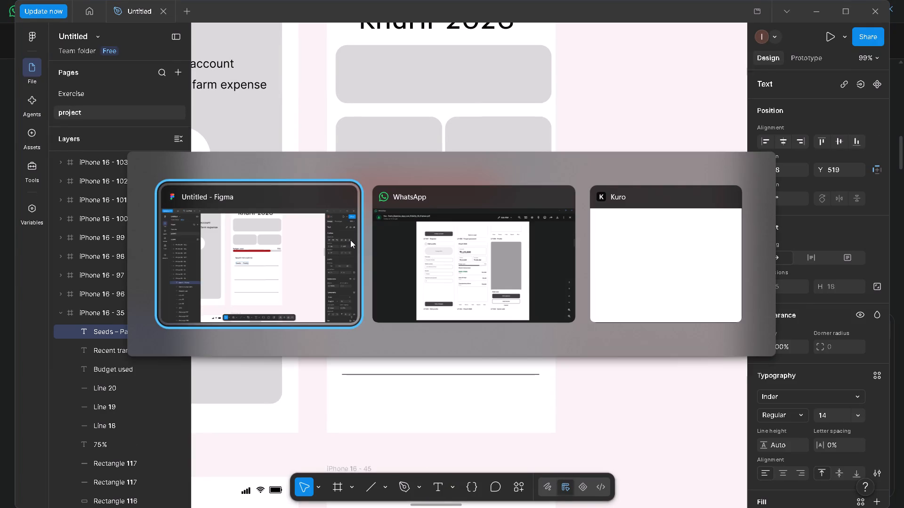
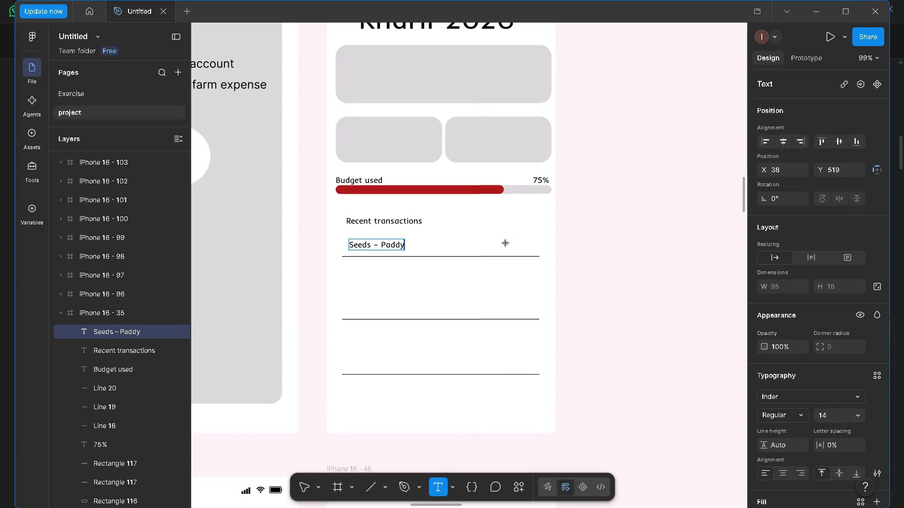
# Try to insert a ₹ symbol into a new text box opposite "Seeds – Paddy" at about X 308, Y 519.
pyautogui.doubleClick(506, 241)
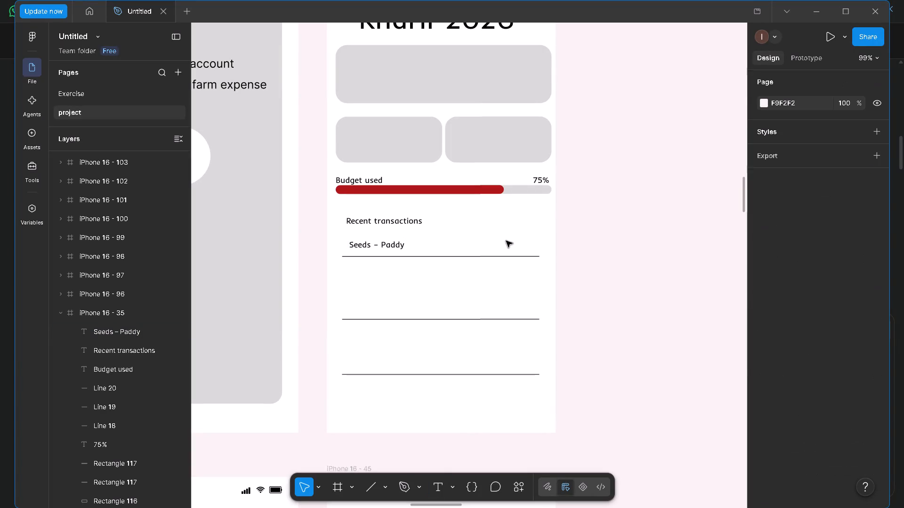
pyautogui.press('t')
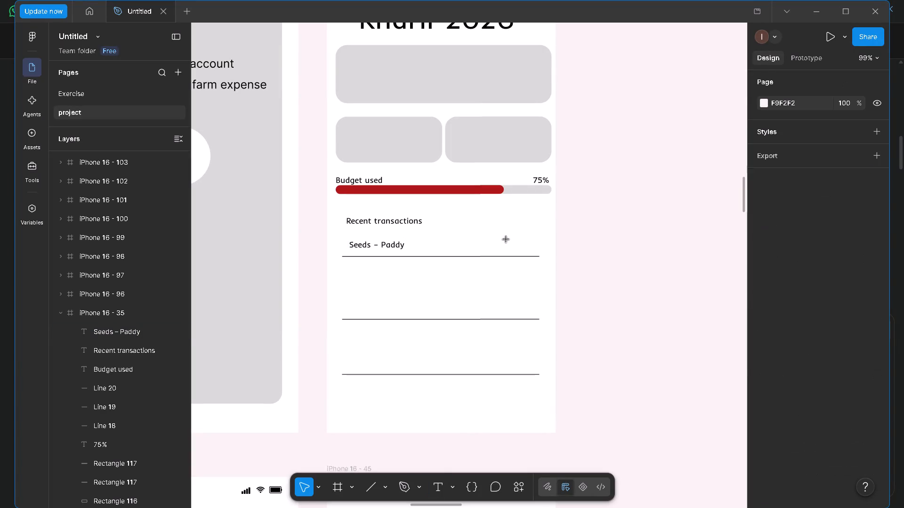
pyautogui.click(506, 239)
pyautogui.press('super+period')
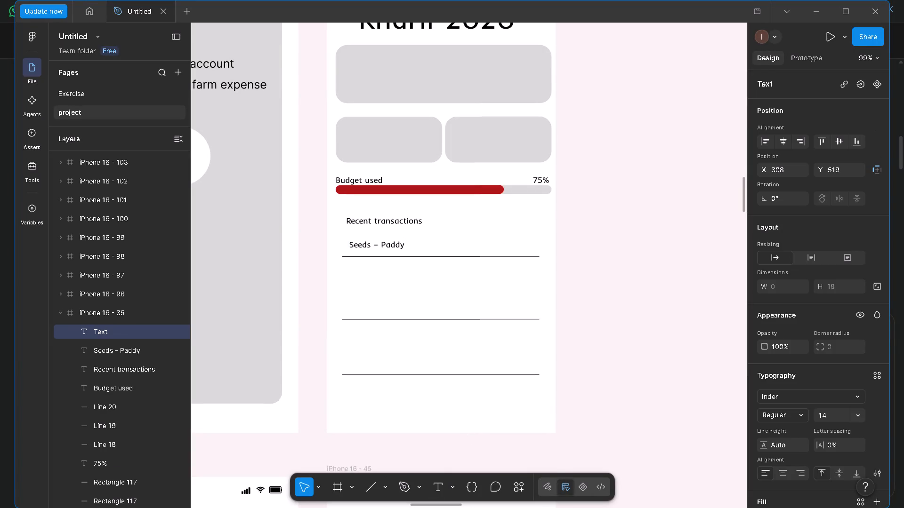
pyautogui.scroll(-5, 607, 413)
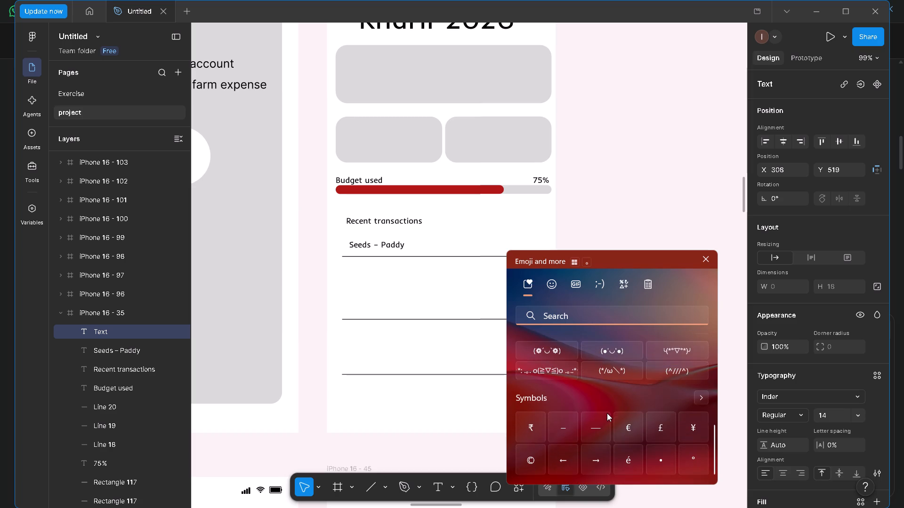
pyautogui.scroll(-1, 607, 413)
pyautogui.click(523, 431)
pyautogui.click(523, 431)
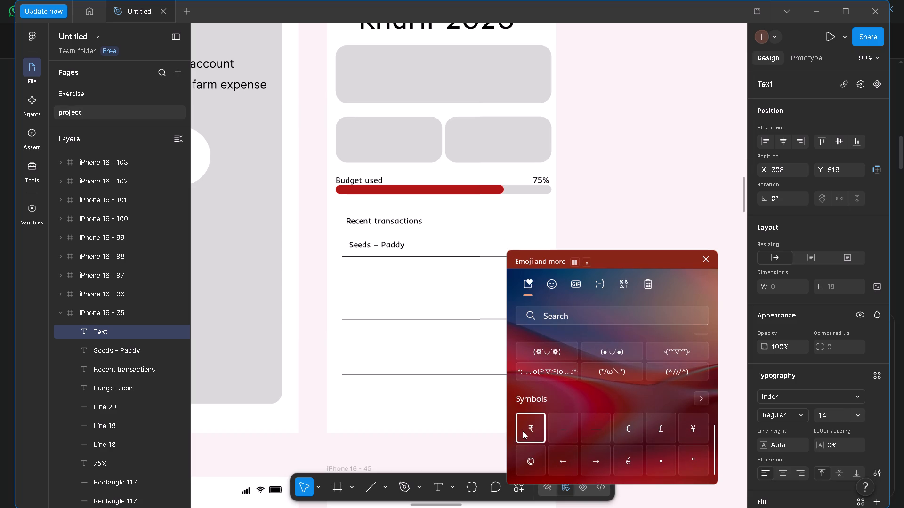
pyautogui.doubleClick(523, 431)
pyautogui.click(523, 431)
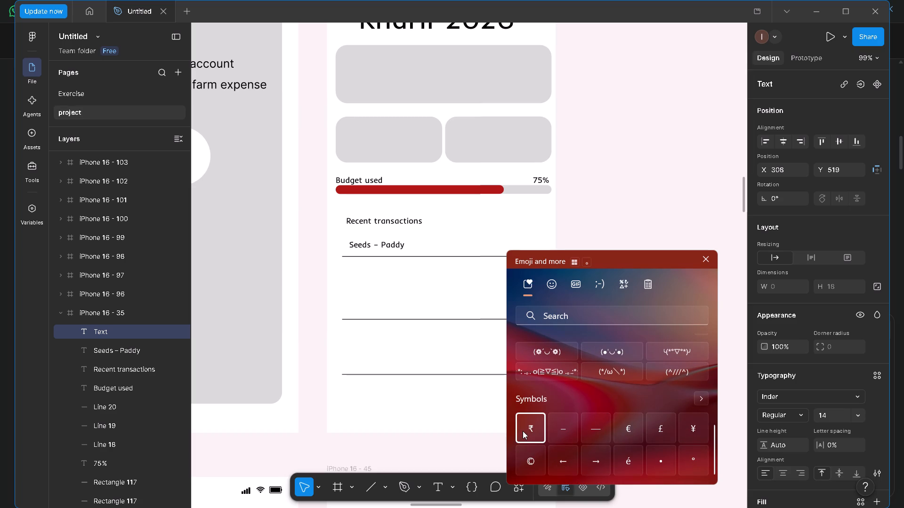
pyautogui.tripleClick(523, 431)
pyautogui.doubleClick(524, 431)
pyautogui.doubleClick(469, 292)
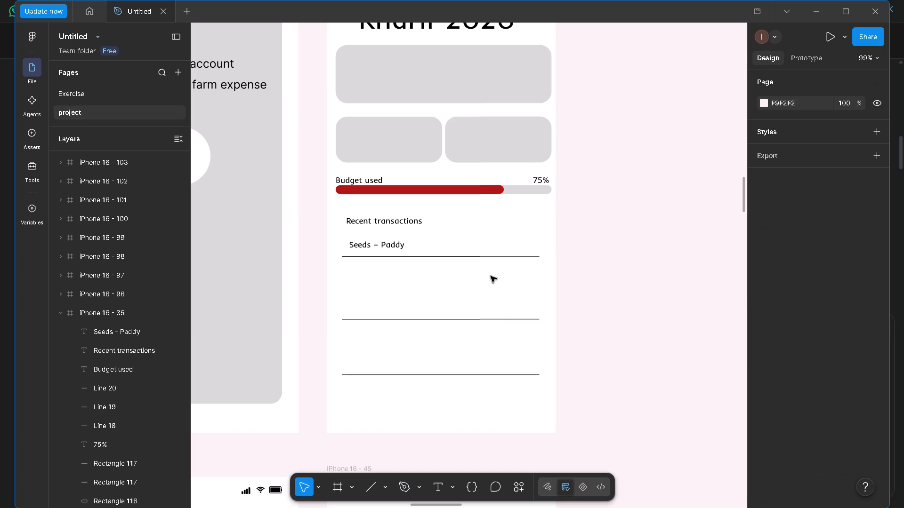
# Add a text label reading "f" opposite "Seeds – Paddy", just above the first divider line, at about X 314, Y 526.
pyautogui.doubleClick(509, 244)
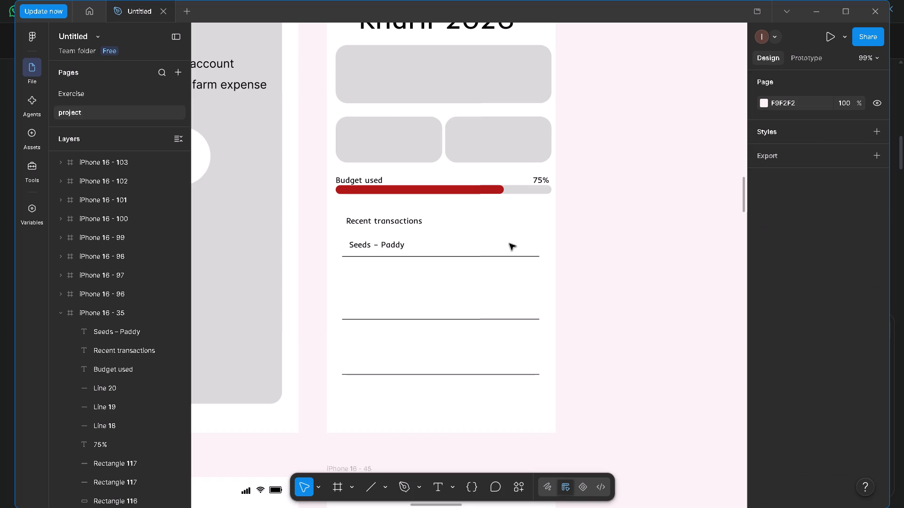
pyautogui.press('t')
pyautogui.click(509, 244)
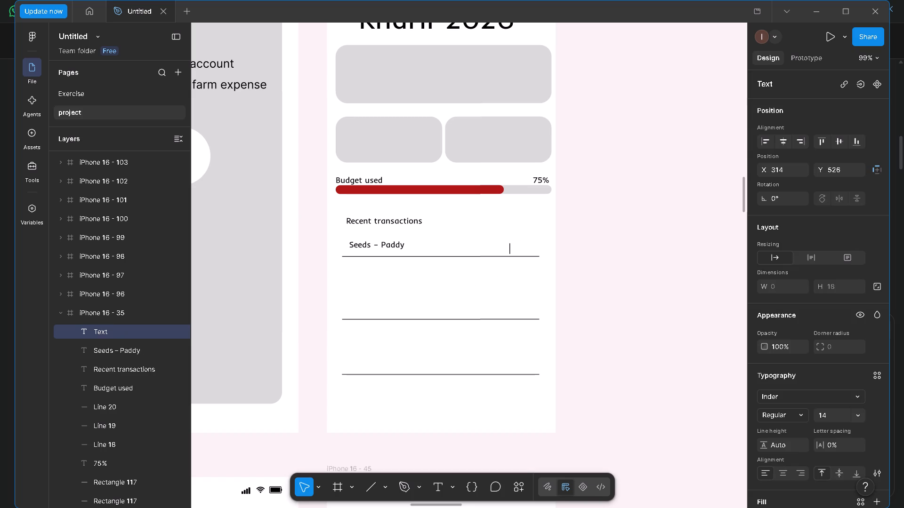
pyautogui.press('f')
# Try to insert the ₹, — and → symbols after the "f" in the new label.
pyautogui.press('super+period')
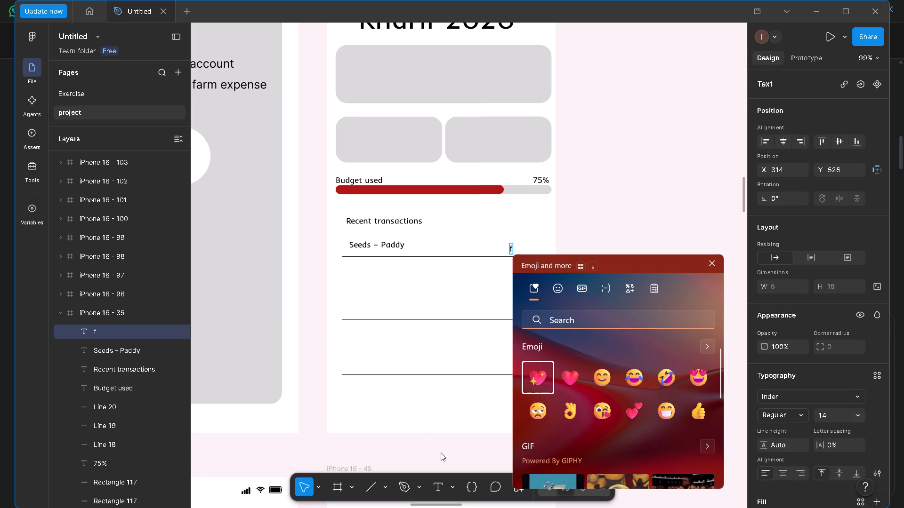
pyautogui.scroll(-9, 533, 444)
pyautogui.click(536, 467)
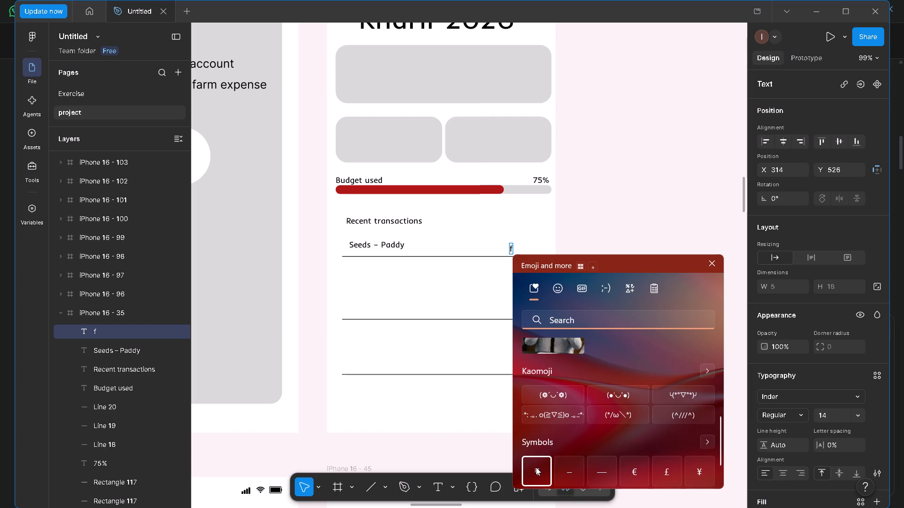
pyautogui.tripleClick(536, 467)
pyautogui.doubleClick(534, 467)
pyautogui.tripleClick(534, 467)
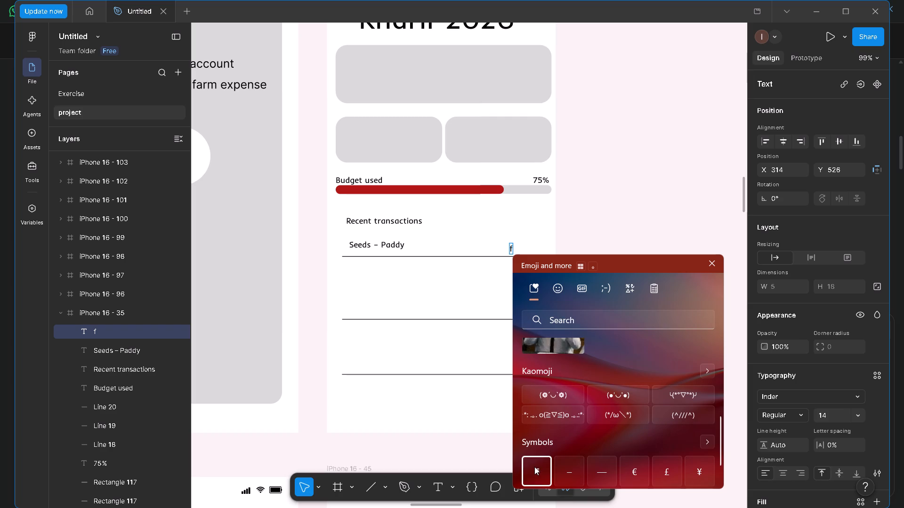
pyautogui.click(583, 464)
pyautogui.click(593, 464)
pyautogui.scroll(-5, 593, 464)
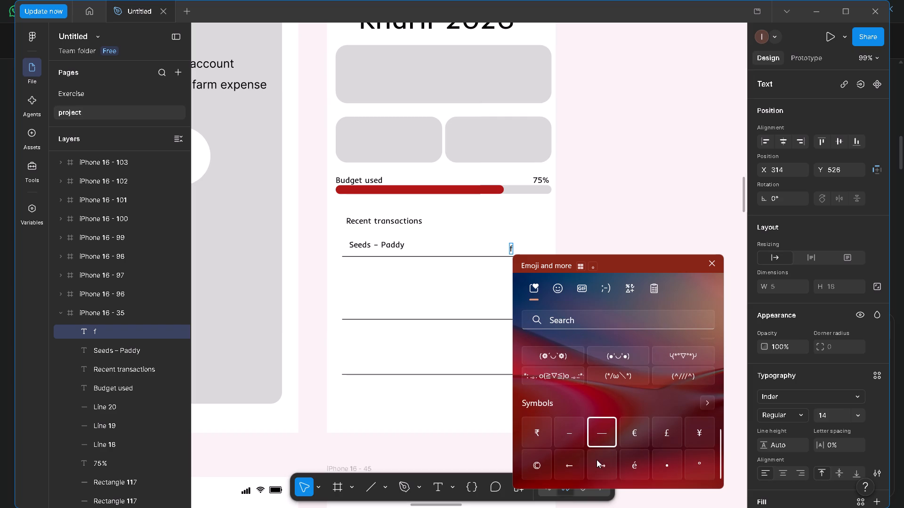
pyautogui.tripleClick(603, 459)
# Look through the clipboard history for text to reuse in the new label.
pyautogui.scroll(6, 618, 452)
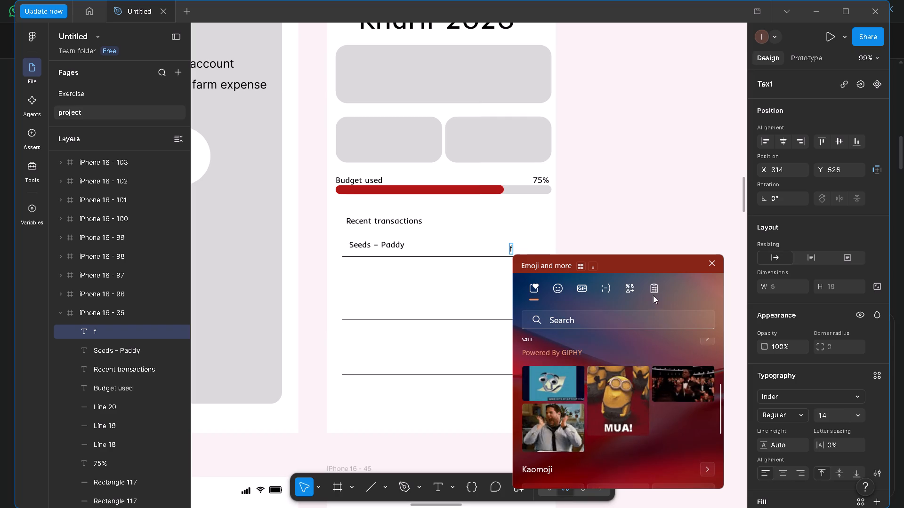
pyautogui.click(653, 288)
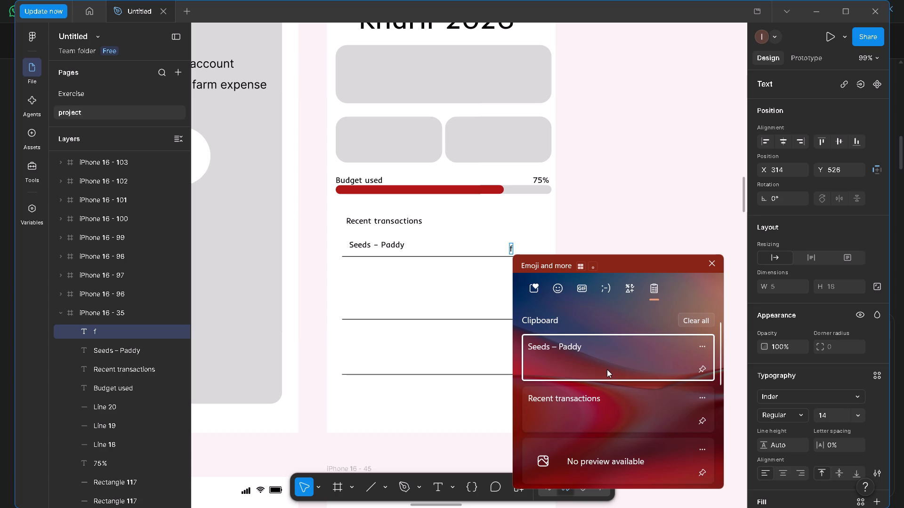
pyautogui.scroll(-4, 607, 369)
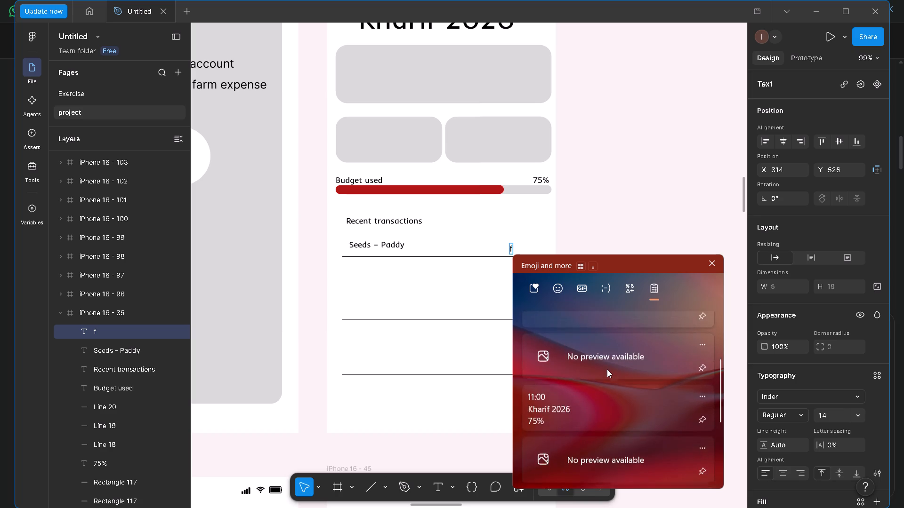
pyautogui.scroll(-4, 607, 369)
pyautogui.scroll(4, 607, 369)
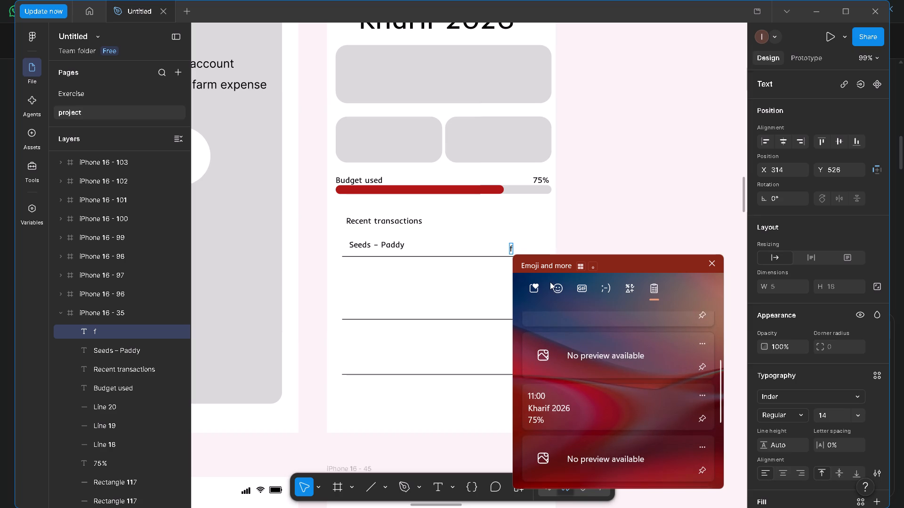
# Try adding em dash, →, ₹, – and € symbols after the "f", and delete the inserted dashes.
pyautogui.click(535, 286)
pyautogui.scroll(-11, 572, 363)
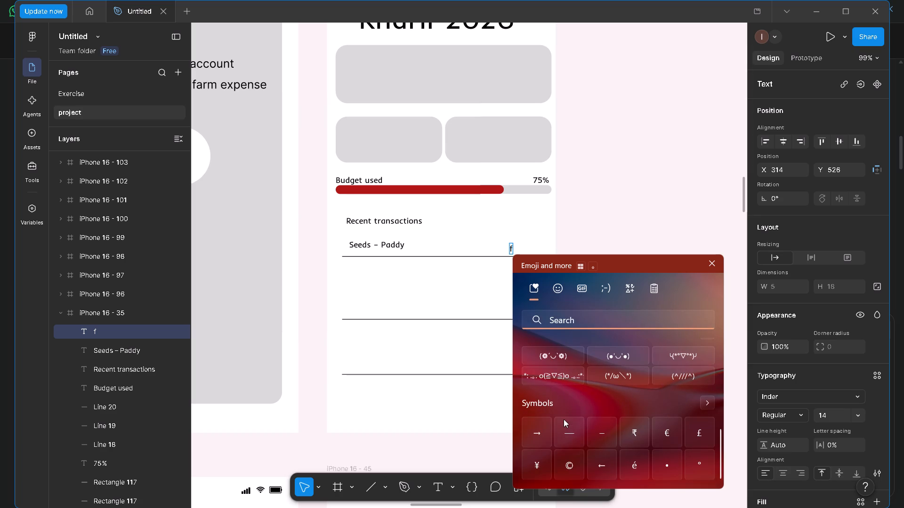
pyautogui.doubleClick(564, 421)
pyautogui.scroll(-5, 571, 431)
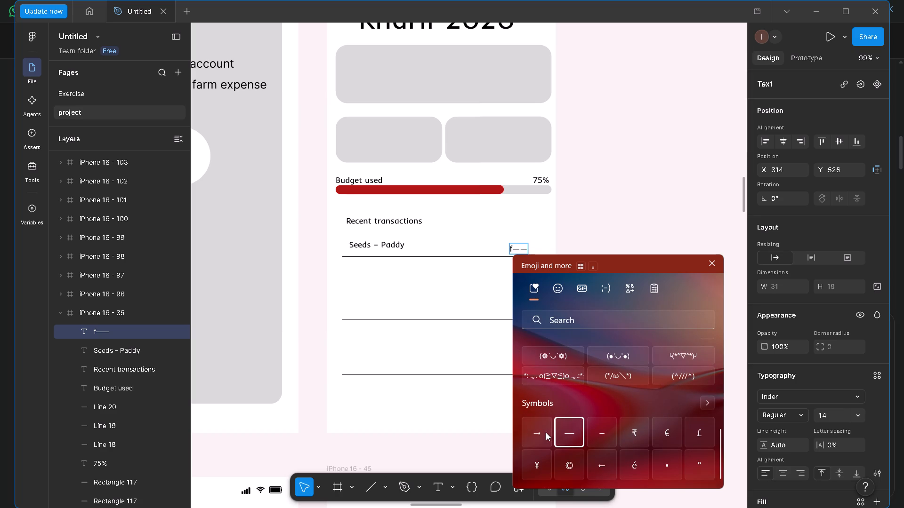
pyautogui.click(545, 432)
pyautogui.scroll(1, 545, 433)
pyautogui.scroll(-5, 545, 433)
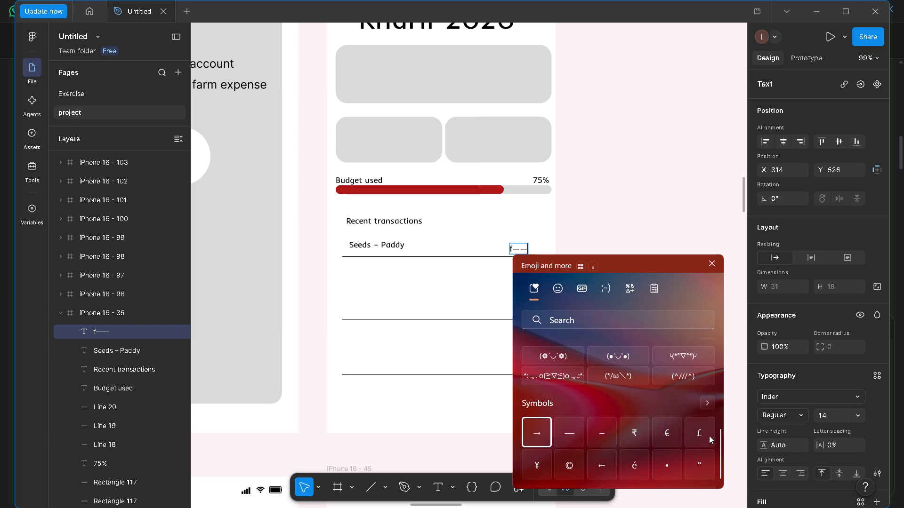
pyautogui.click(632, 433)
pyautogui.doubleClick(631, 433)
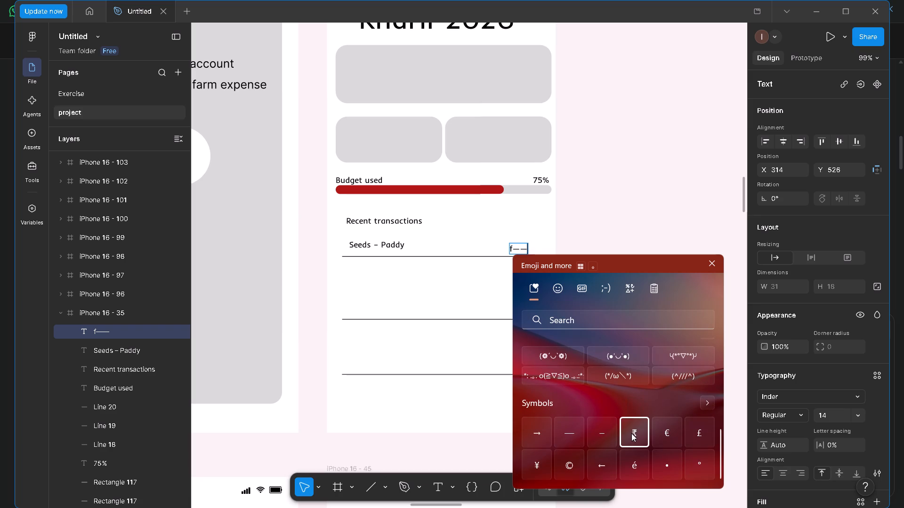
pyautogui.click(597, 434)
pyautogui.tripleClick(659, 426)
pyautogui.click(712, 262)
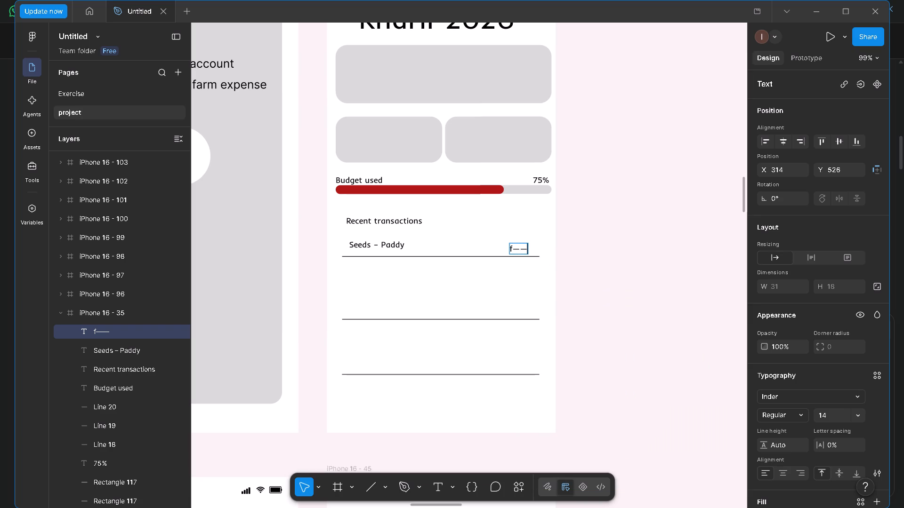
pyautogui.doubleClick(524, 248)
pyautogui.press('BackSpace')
# Extend the "f" label with placeholder characters so that it reads "fdffvfd".
pyautogui.write('dffvf')
pyautogui.press('d')
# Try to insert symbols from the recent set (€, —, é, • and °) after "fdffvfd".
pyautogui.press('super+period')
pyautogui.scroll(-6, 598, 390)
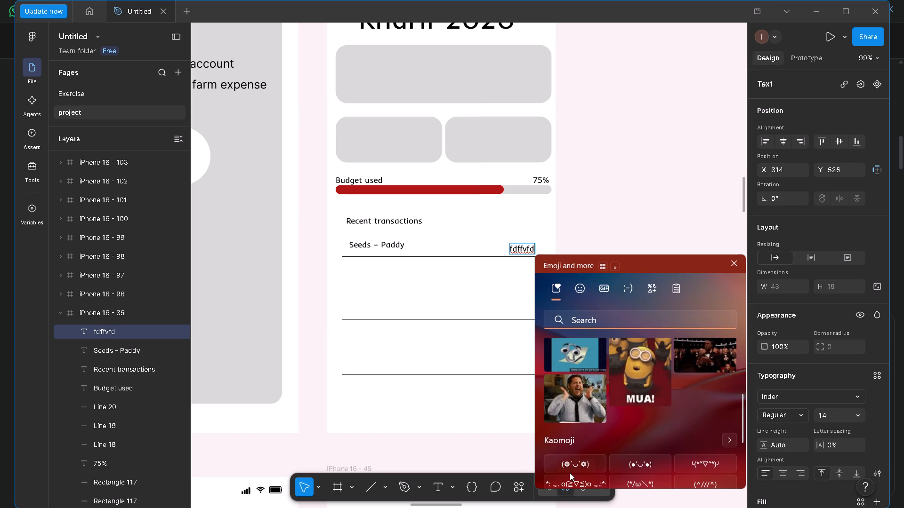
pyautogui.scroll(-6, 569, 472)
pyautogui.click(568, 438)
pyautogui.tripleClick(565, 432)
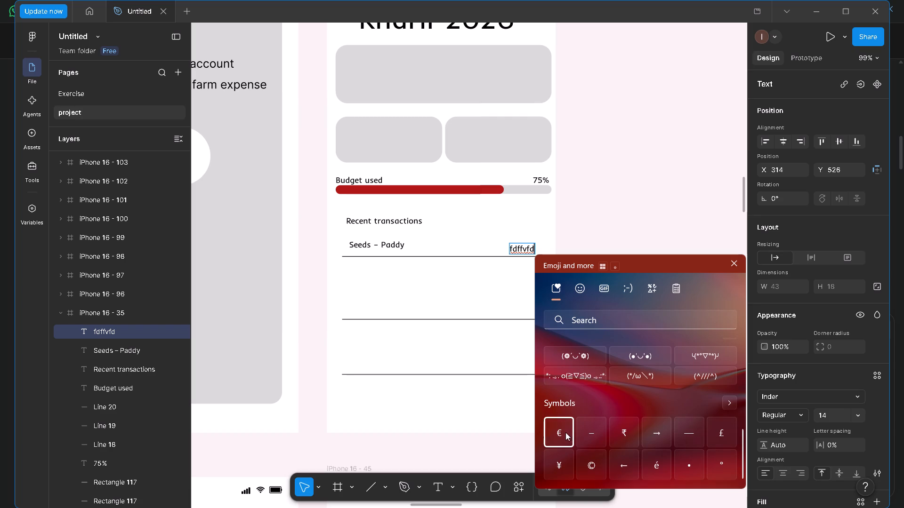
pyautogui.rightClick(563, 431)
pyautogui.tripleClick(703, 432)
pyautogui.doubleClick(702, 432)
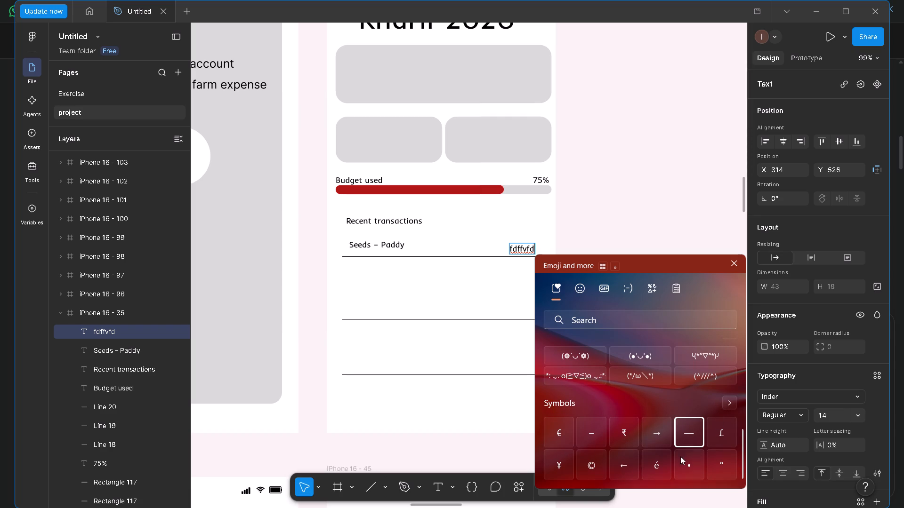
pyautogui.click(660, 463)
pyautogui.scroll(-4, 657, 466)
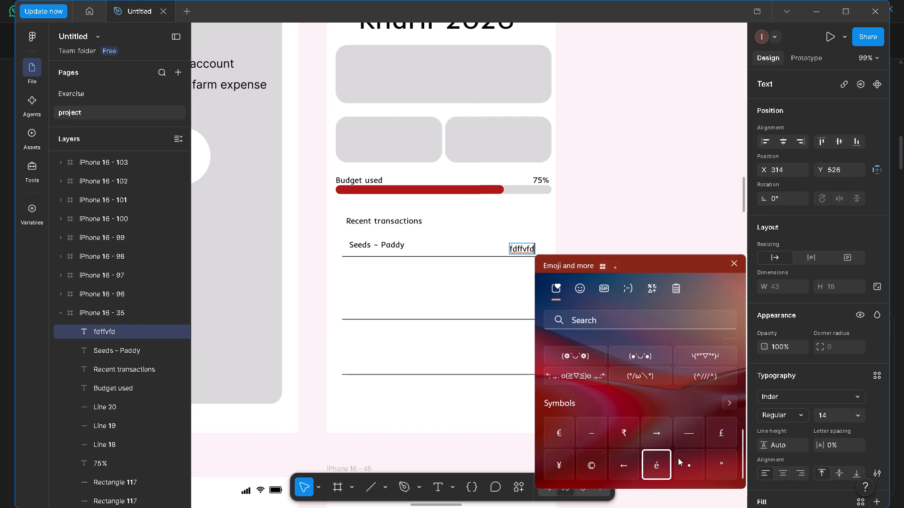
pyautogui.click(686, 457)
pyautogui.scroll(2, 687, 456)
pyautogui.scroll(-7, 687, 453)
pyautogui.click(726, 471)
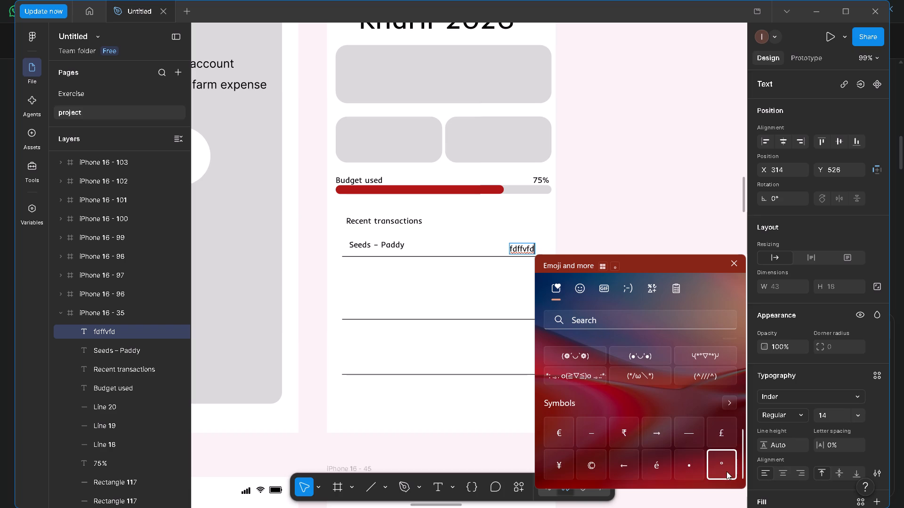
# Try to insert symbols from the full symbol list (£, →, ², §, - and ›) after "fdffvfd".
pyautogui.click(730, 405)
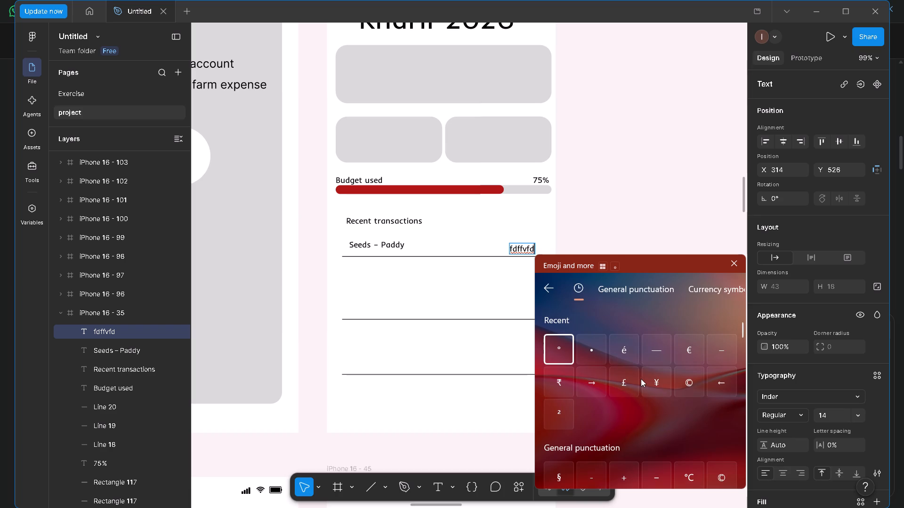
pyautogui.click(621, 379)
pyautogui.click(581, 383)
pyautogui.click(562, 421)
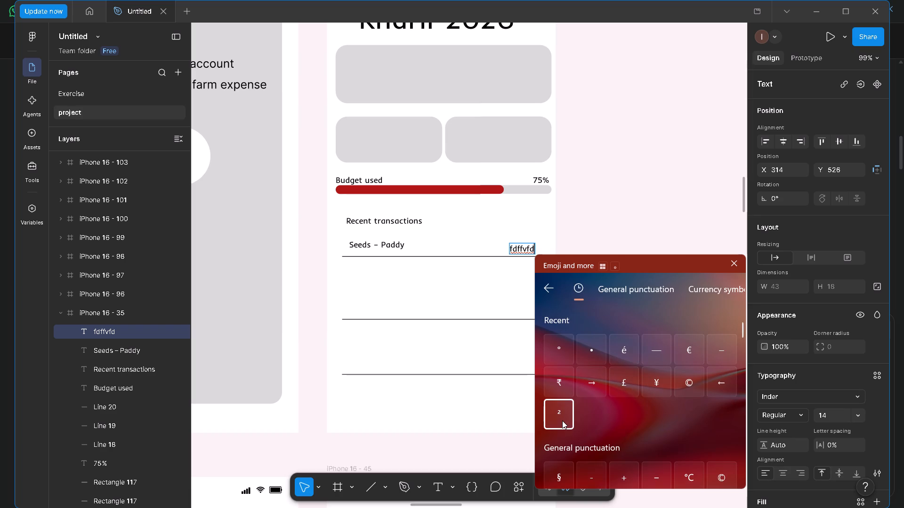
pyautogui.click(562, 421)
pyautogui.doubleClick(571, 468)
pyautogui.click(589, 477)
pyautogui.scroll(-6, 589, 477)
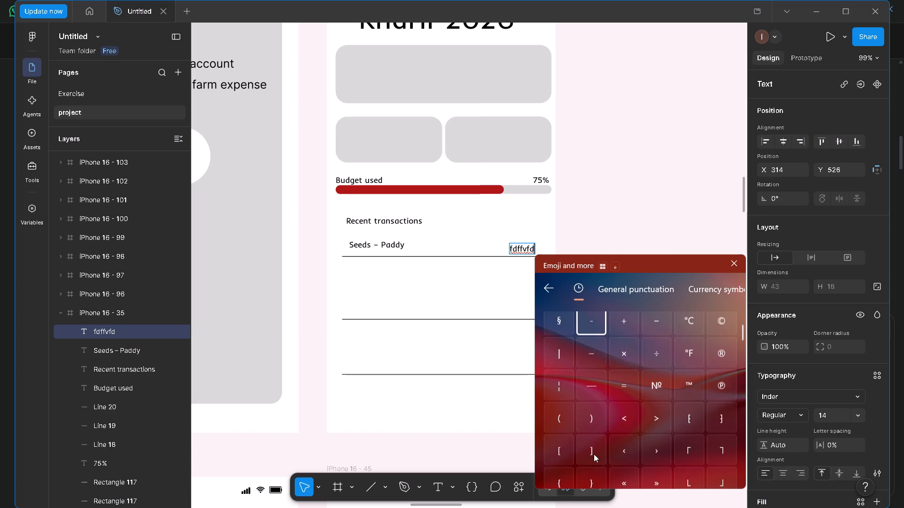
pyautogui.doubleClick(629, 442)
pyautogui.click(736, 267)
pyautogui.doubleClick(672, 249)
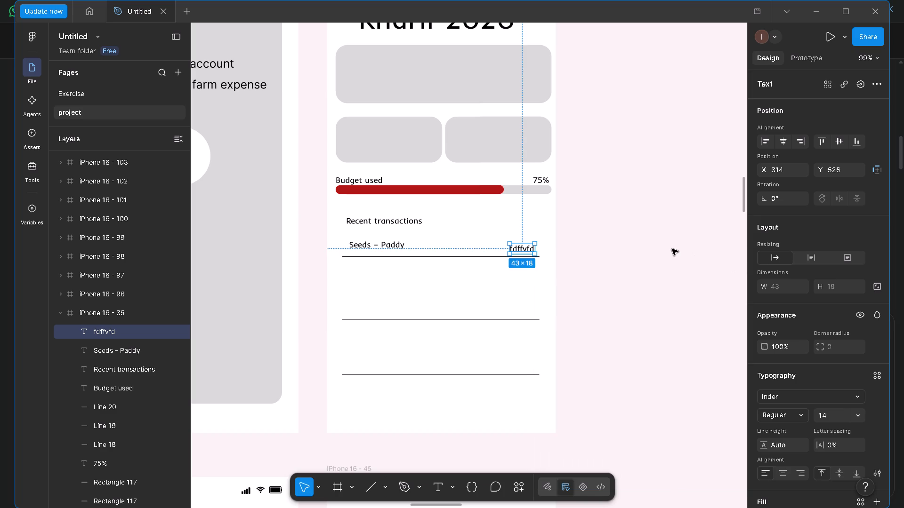
# Clear the placeholder text "fdffvfd" from the label beside "Seeds – Paddy".
pyautogui.click(523, 251)
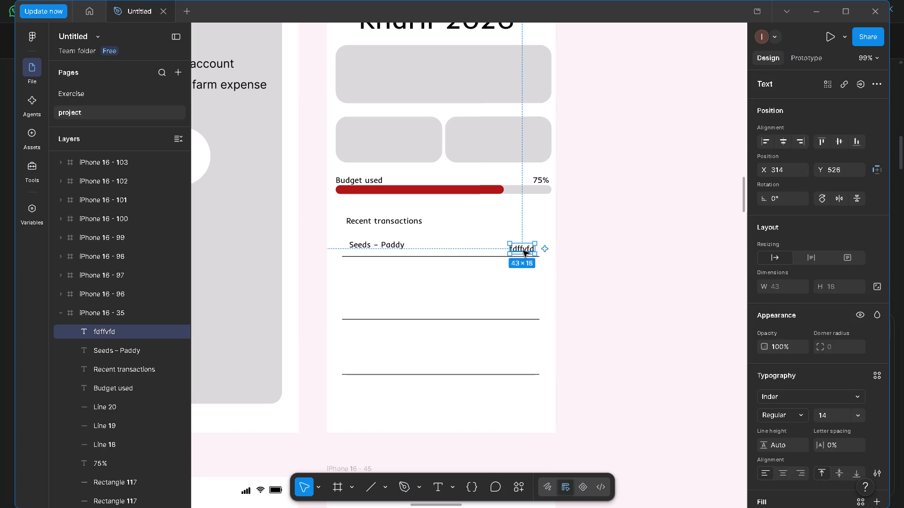
pyautogui.doubleClick(523, 251)
pyautogui.press('BackSpace')
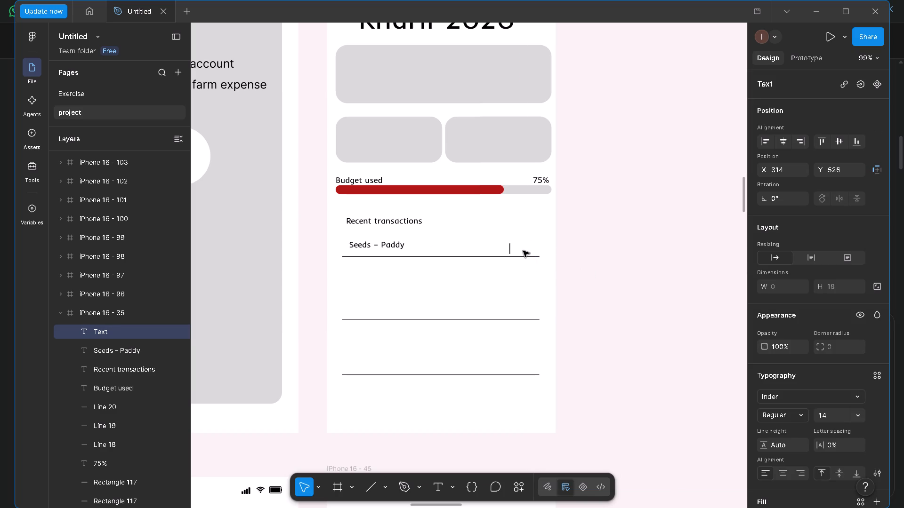
# Copy only the ₹ symbol from the "Daily Wage (₹) *" label on the Add Laborer screen.
pyautogui.keyDown('ctrl'); pyautogui.scroll(-15, 526, 261); pyautogui.keyUp('ctrl')
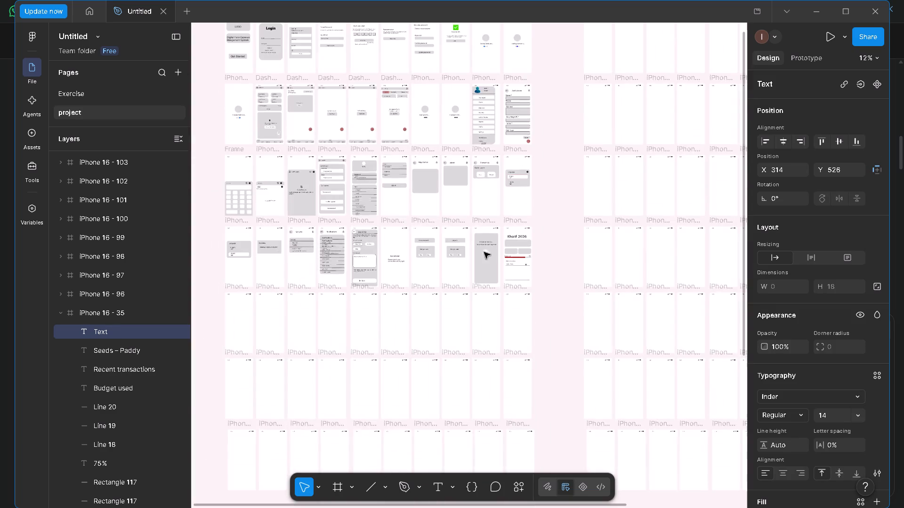
pyautogui.keyDown('ctrl'); pyautogui.scroll(5, 342, 209); pyautogui.keyUp('ctrl')
pyautogui.press('h')
pyautogui.moveTo(274, 214); pyautogui.dragTo(276, 215)
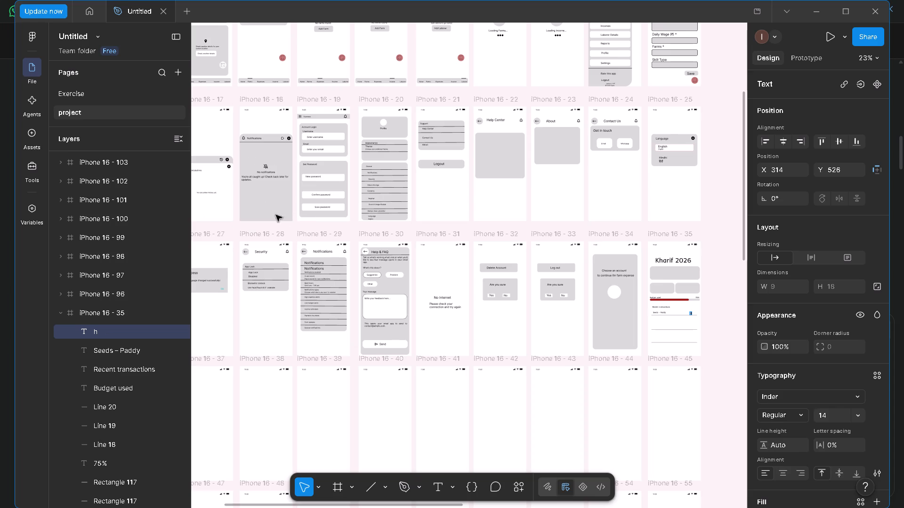
pyautogui.moveTo(276, 215); pyautogui.dragTo(366, 261)
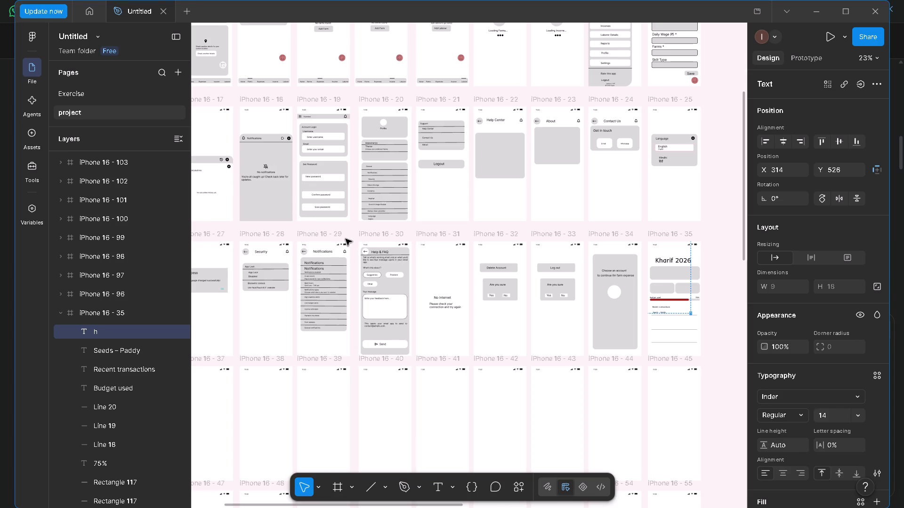
pyautogui.press('h')
pyautogui.moveTo(339, 232); pyautogui.dragTo(460, 365)
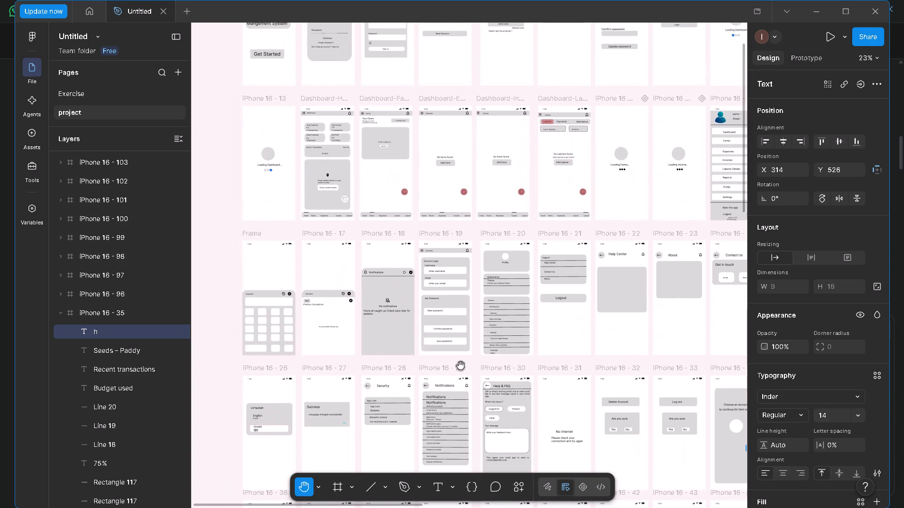
pyautogui.keyDown('ctrl'); pyautogui.scroll(6, 259, 346); pyautogui.keyUp('ctrl')
pyautogui.keyDown('ctrl'); pyautogui.moveTo(387, 333); pyautogui.dragTo(385, 341); pyautogui.keyUp('ctrl')
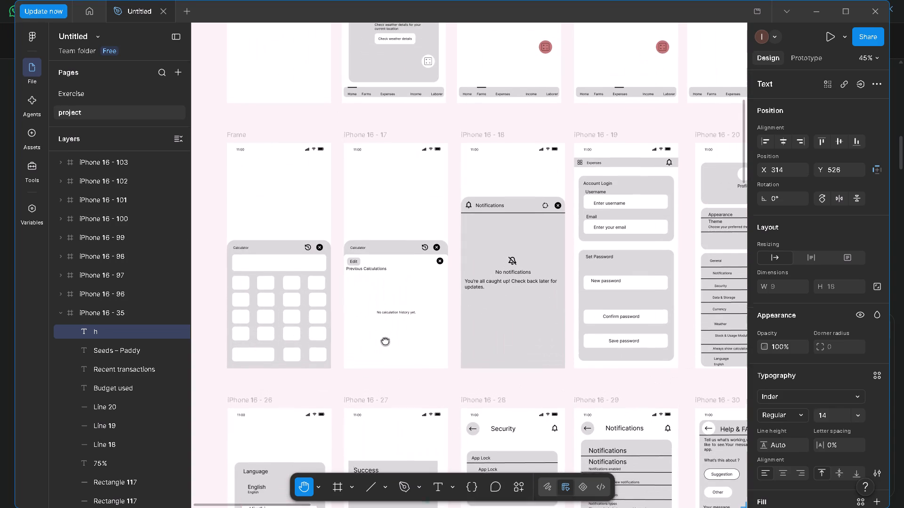
pyautogui.keyDown('ctrl'); pyautogui.moveTo(385, 341); pyautogui.dragTo(263, 499); pyautogui.keyUp('ctrl')
pyautogui.keyDown('ctrl'); pyautogui.click(263, 499); pyautogui.keyUp('ctrl')
pyautogui.keyDown('ctrl'); pyautogui.moveTo(604, 322); pyautogui.dragTo(333, 384); pyautogui.keyUp('ctrl')
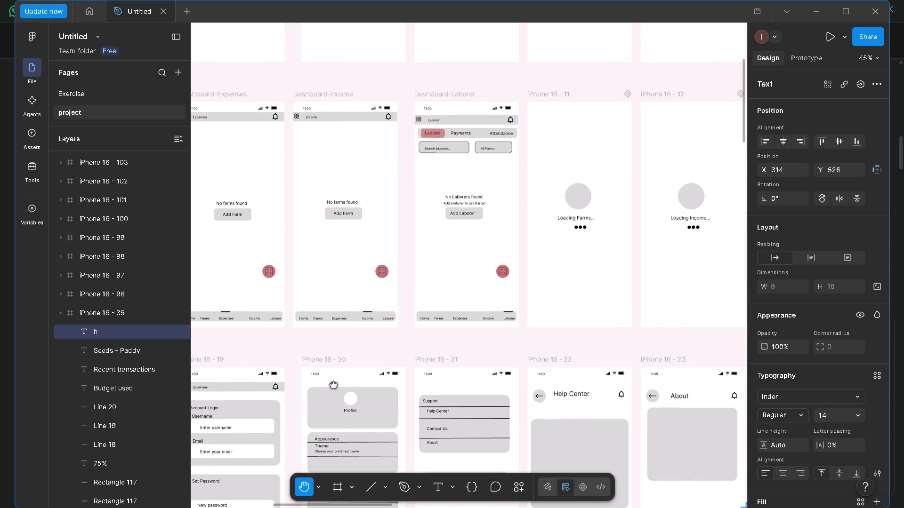
pyautogui.keyDown('ctrl'); pyautogui.moveTo(333, 384); pyautogui.dragTo(332, 385); pyautogui.keyUp('ctrl')
pyautogui.keyDown('ctrl'); pyautogui.moveTo(564, 344); pyautogui.dragTo(254, 389); pyautogui.keyUp('ctrl')
pyautogui.keyDown('ctrl'); pyautogui.scroll(4, 657, 338); pyautogui.keyUp('ctrl')
pyautogui.keyDown('ctrl'); pyautogui.moveTo(663, 333); pyautogui.dragTo(406, 397); pyautogui.keyUp('ctrl')
pyautogui.keyDown('ctrl'); pyautogui.scroll(5, 383, 372); pyautogui.keyUp('ctrl')
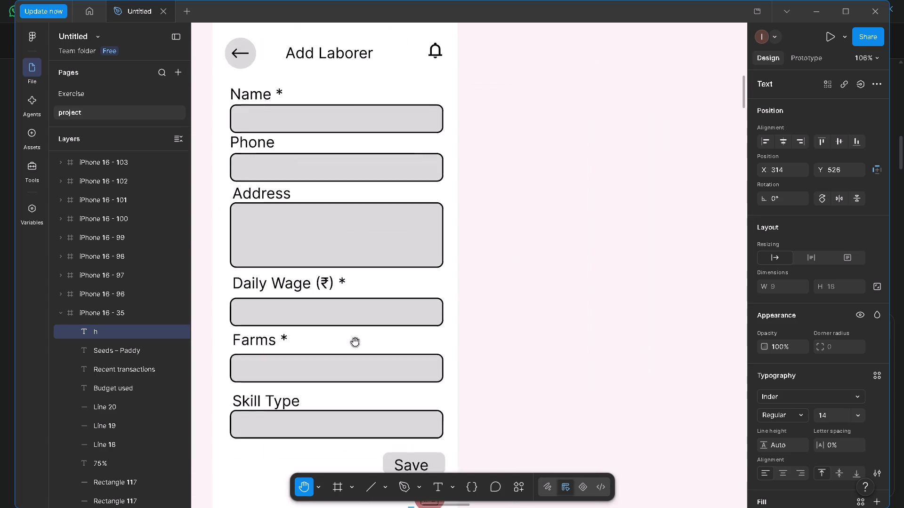
pyautogui.keyDown('ctrl'); pyautogui.scroll(5, 355, 342); pyautogui.keyUp('ctrl')
pyautogui.press('v')
pyautogui.tripleClick(319, 243)
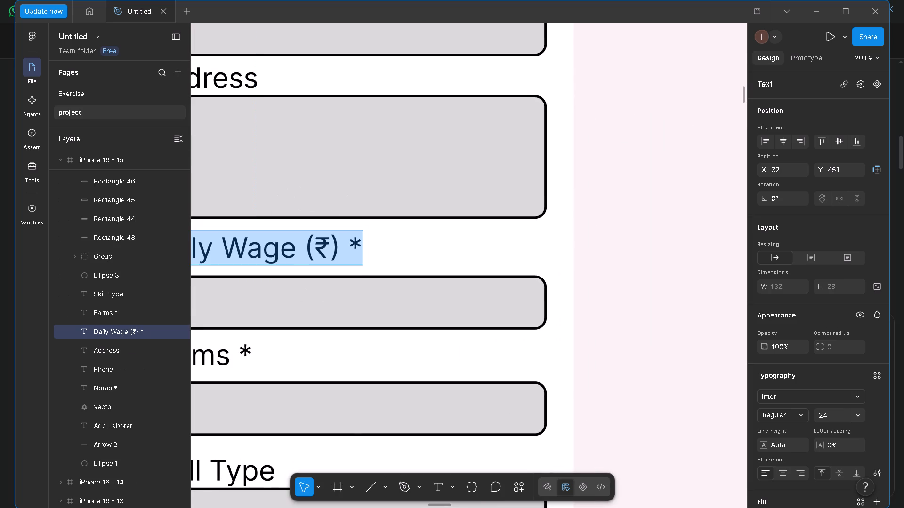
pyautogui.click(319, 243)
pyautogui.click(326, 246)
pyautogui.moveTo(326, 246); pyautogui.dragTo(320, 247)
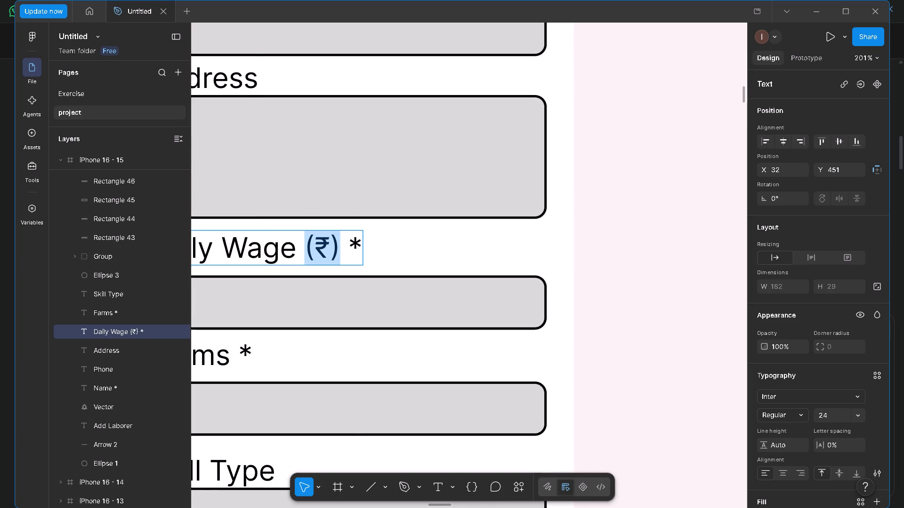
pyautogui.moveTo(320, 247); pyautogui.dragTo(320, 248)
pyautogui.click(321, 248)
pyautogui.moveTo(324, 249); pyautogui.dragTo(320, 249)
pyautogui.hotkey('ctrl', 'c')
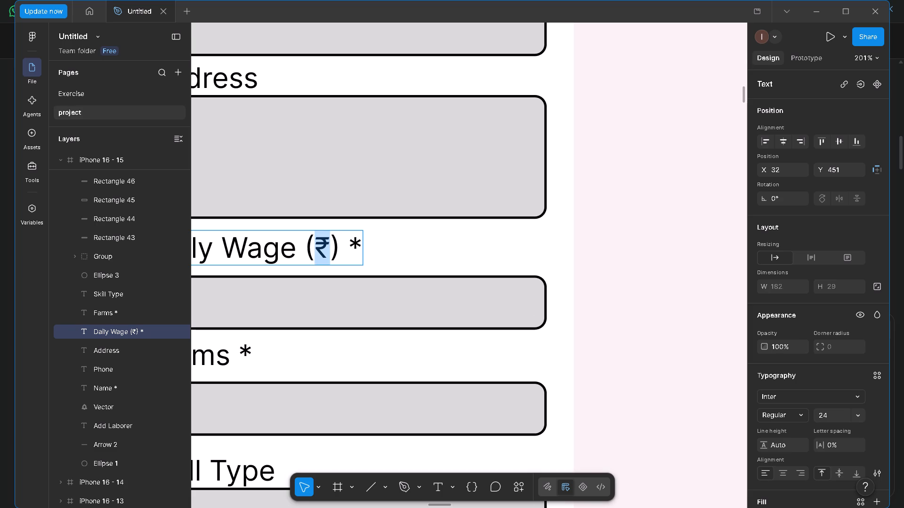
# Replace the amount label's text beside "Seeds – Paddy" in iPhone 16 - 35 with the copied ₹ symbol.
pyautogui.keyDown('ctrl'); pyautogui.scroll(-20, 320, 249); pyautogui.keyUp('ctrl')
pyautogui.keyDown('ctrl'); pyautogui.scroll(-2, 320, 249); pyautogui.keyUp('ctrl')
pyautogui.keyDown('ctrl'); pyautogui.scroll(9, 312, 407); pyautogui.keyUp('ctrl')
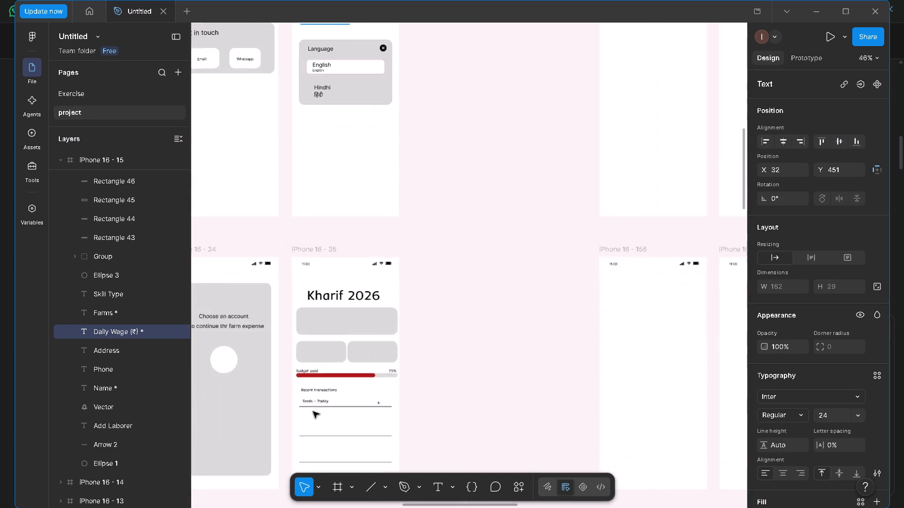
pyautogui.keyDown('ctrl'); pyautogui.scroll(6, 313, 412); pyautogui.keyUp('ctrl')
pyautogui.keyDown('ctrl'); pyautogui.doubleClick(396, 411); pyautogui.keyUp('ctrl')
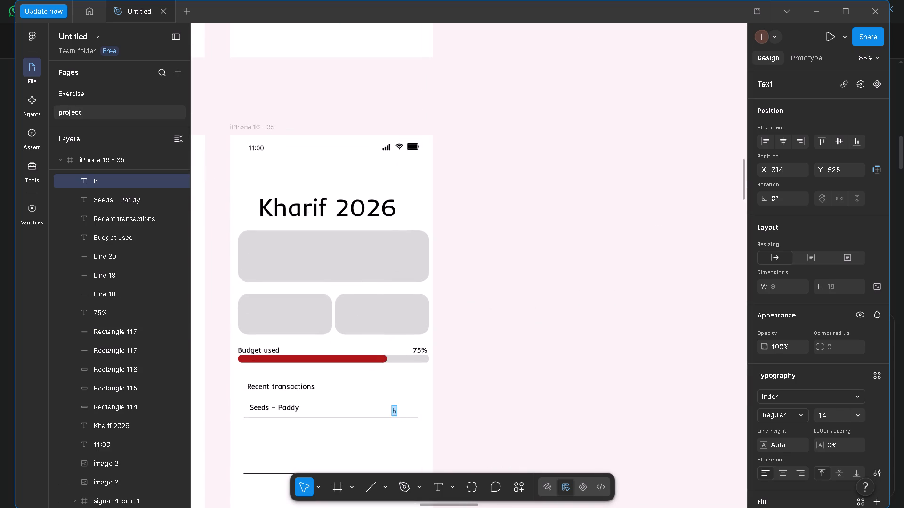
pyautogui.hotkey('ctrl', 'v')
pyautogui.keyDown('ctrl'); pyautogui.scroll(5, 411, 413); pyautogui.keyUp('ctrl')
pyautogui.keyDown('ctrl'); pyautogui.doubleClick(506, 398); pyautogui.keyUp('ctrl')
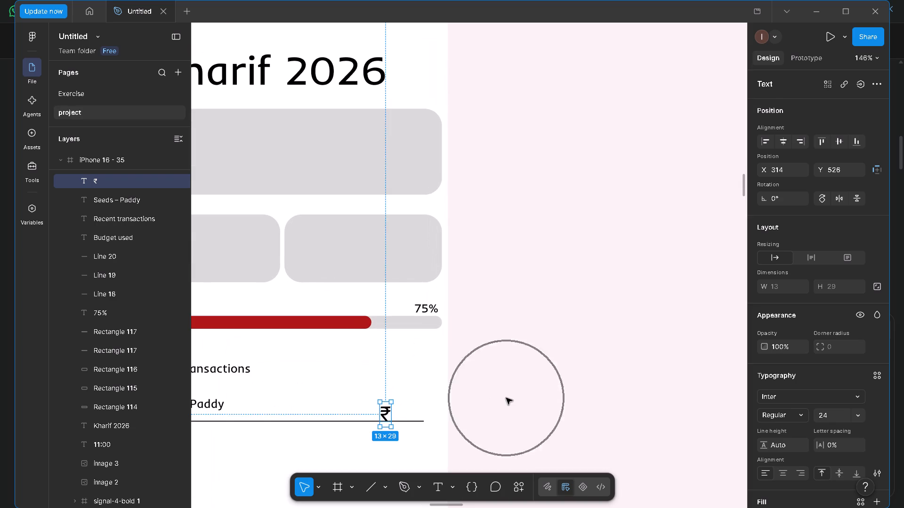
# Move the ₹ label up to about X 311, Y 514, above the first divider line.
pyautogui.moveTo(386, 412); pyautogui.dragTo(382, 404)
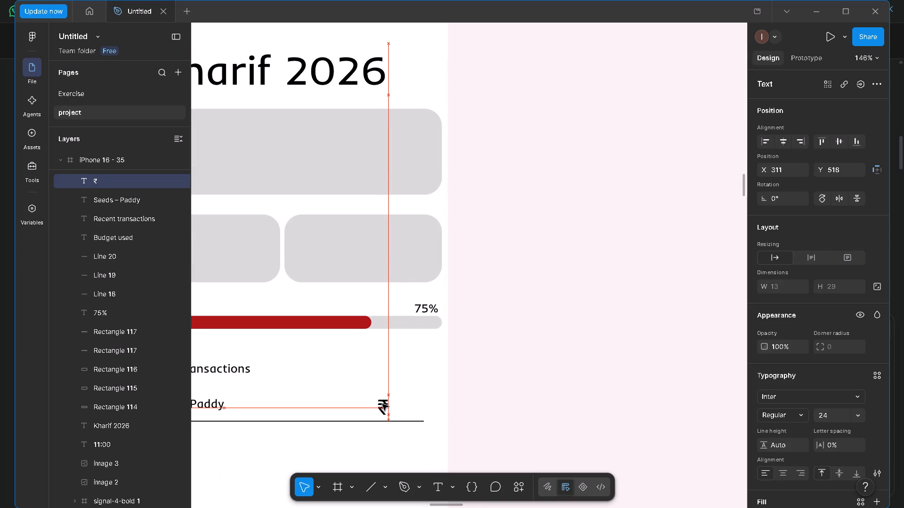
pyautogui.moveTo(382, 404); pyautogui.dragTo(382, 402)
# Extend the ₹ label so that the amount reads "₹12,500".
pyautogui.doubleClick(382, 402)
pyautogui.click(385, 402)
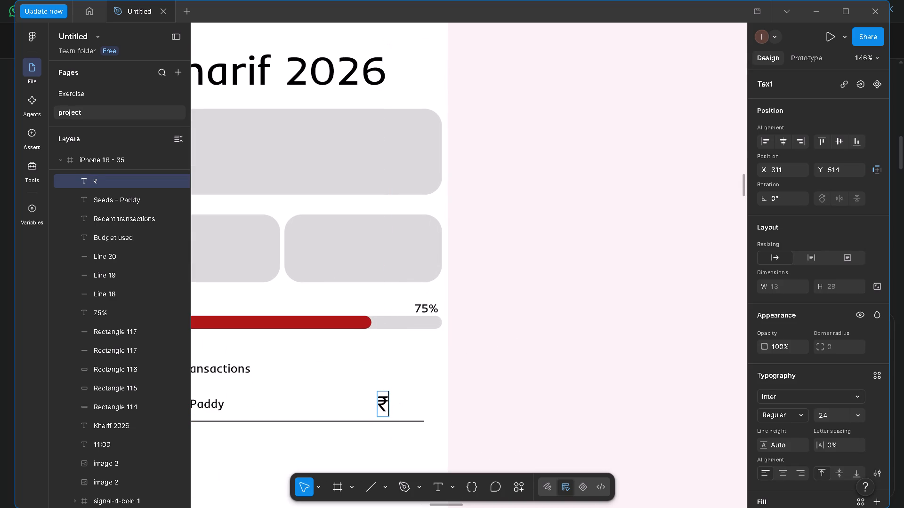
pyautogui.write('12')
pyautogui.write(',500')
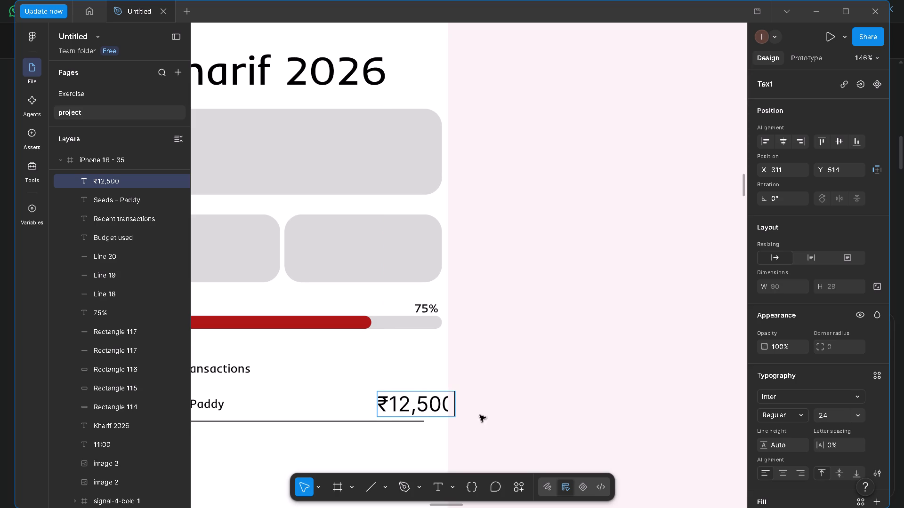
pyautogui.doubleClick(519, 410)
# Move the "₹12,500" amount to about X 284, Y 510, in line with "Seeds – Paddy" within the frame.
pyautogui.moveTo(409, 401); pyautogui.dragTo(386, 399)
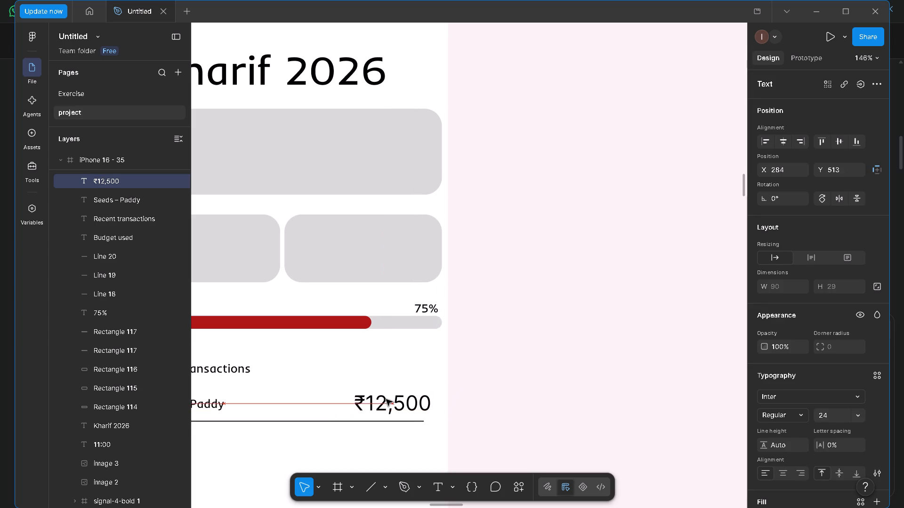
pyautogui.moveTo(386, 399); pyautogui.dragTo(385, 399)
pyautogui.keyDown('ctrl'); pyautogui.scroll(-11, 390, 400); pyautogui.keyUp('ctrl')
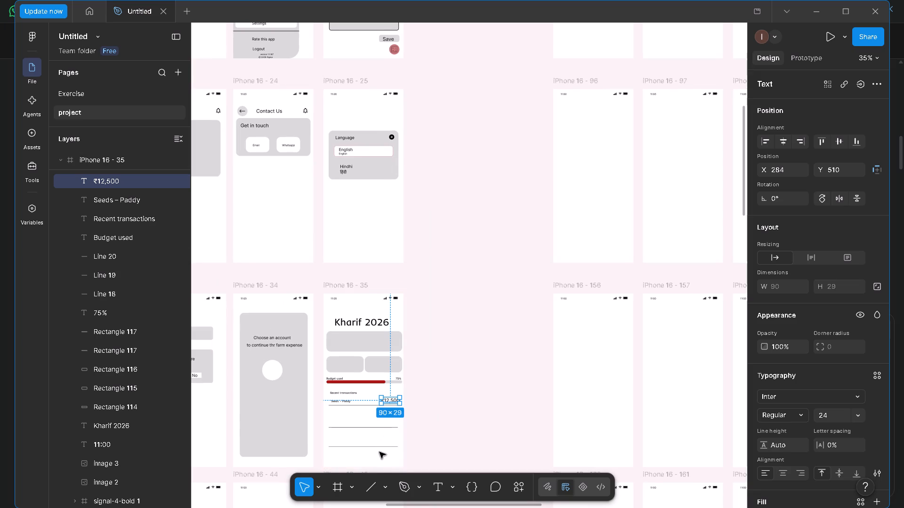
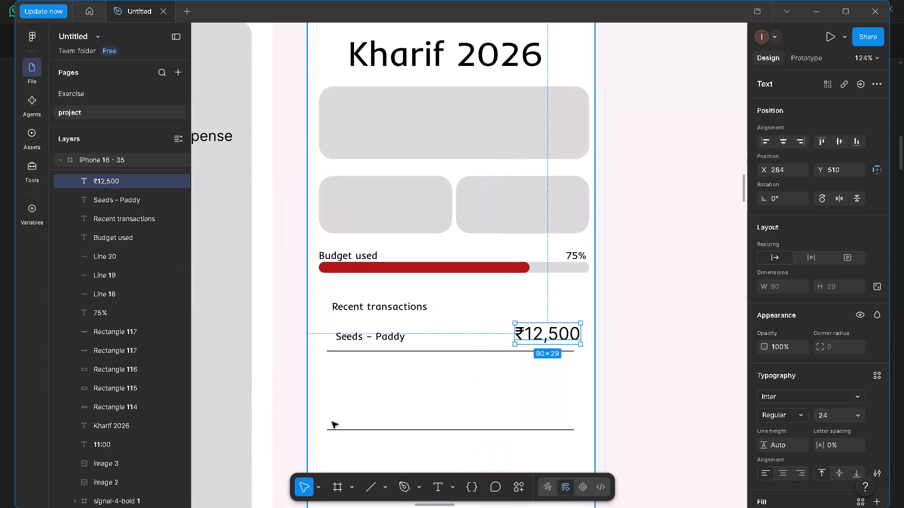
# Add the copied text "Urea 20 bags" above the second divider line, at about X 15, Y 603.
pyautogui.click(340, 416)
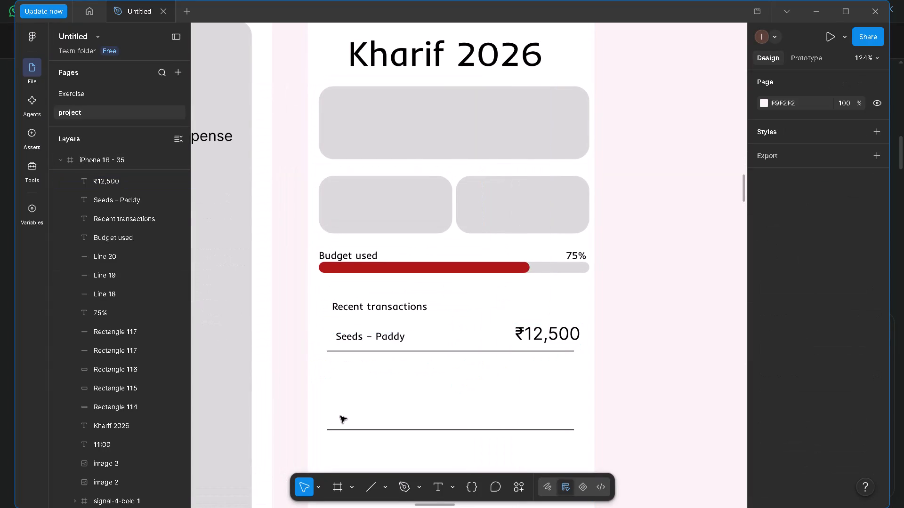
pyautogui.press('t')
pyautogui.click(338, 414)
pyautogui.hotkey('ctrl', 'v')
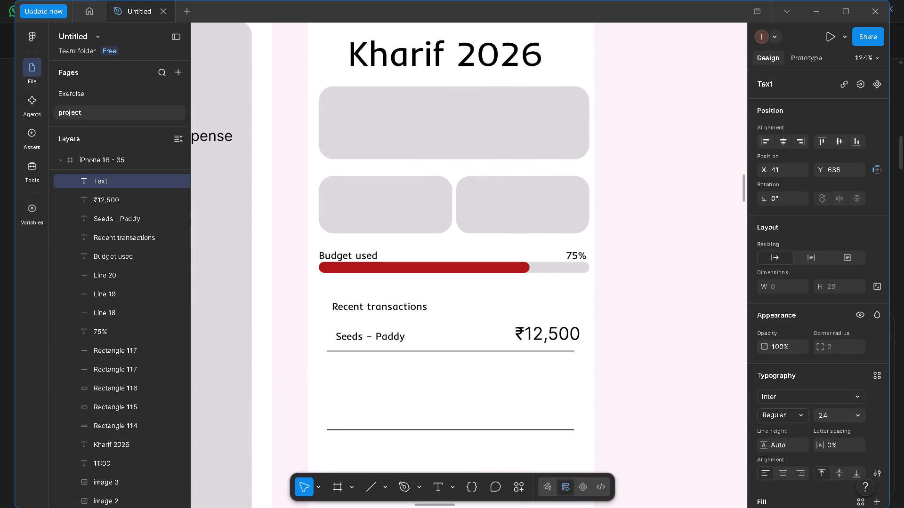
pyautogui.doubleClick(457, 401)
pyautogui.moveTo(421, 427); pyautogui.dragTo(402, 403)
# Set the "Urea 20 bags" text to font size 14, matching the "Seeds – Paddy" label.
pyautogui.click(380, 324)
pyautogui.click(379, 336)
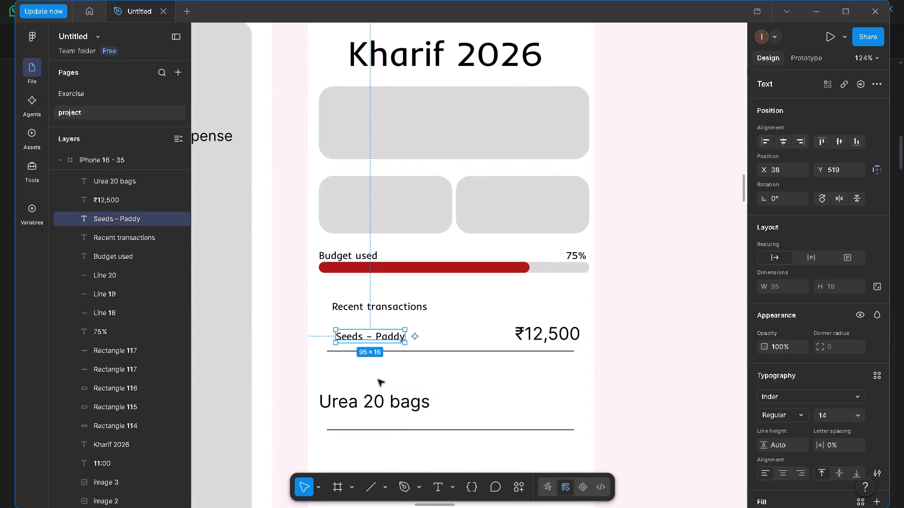
pyautogui.doubleClick(372, 408)
pyautogui.click(858, 411)
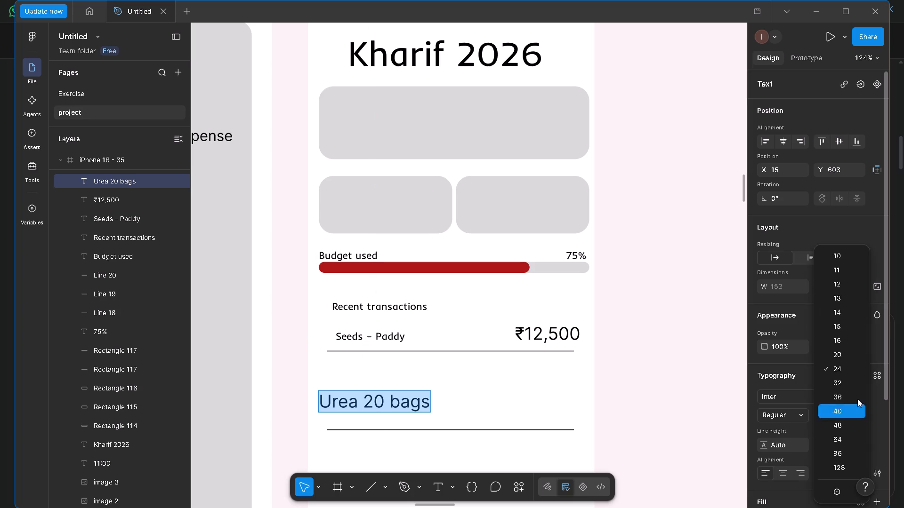
pyautogui.click(845, 317)
pyautogui.doubleClick(472, 419)
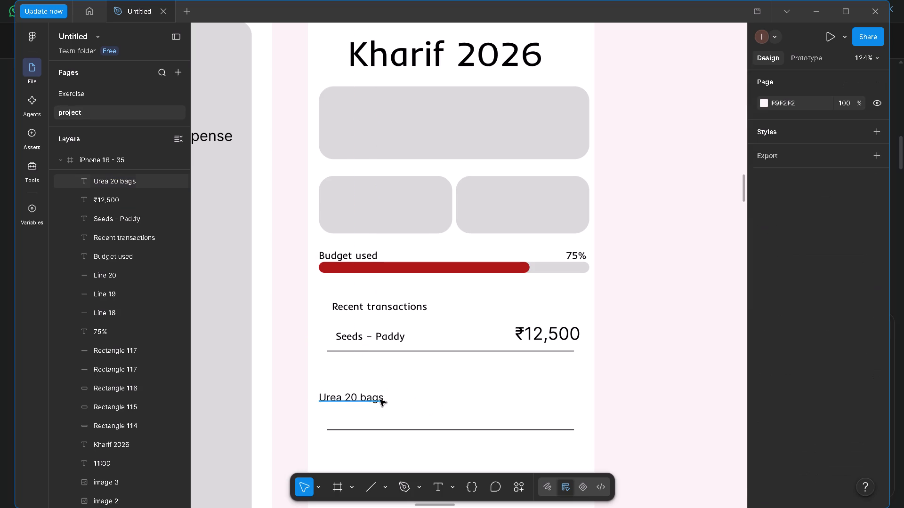
# Move the "Urea 20 bags" label to about X 38, Y 608, left-aligned with "Seeds – Paddy".
pyautogui.moveTo(370, 398); pyautogui.dragTo(387, 402)
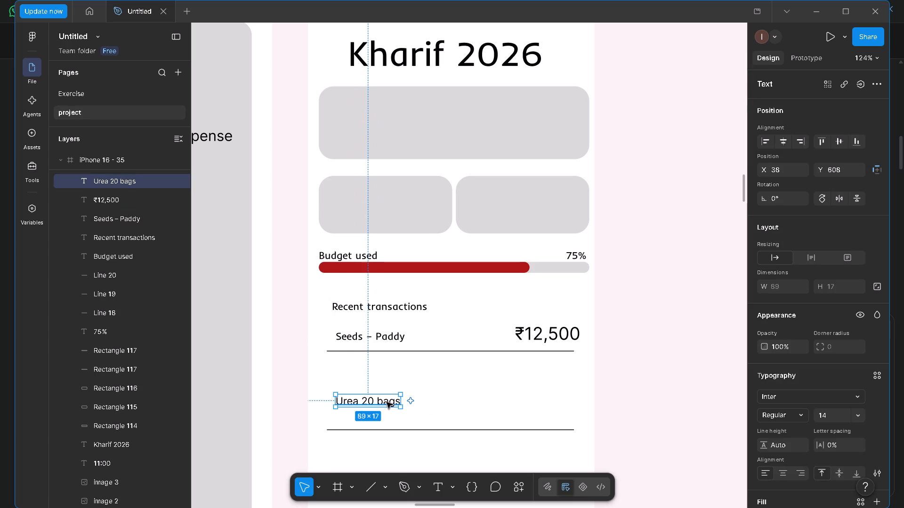
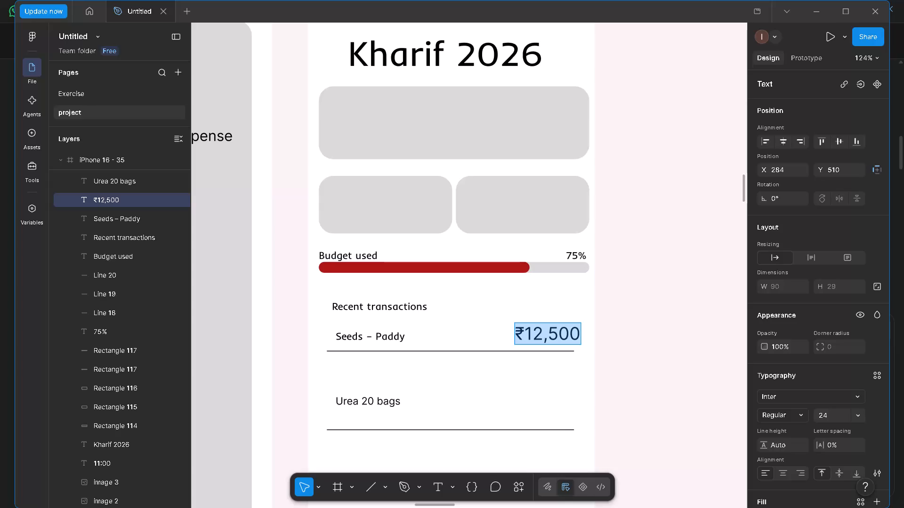
# Add the amount text "₹2200" across from "Urea 20 bags" above the second divider line, at about X 300, Y 611, reusing the rupee sign from "₹12,500".
pyautogui.hotkey('ctrl', 'c')
pyautogui.click(526, 396)
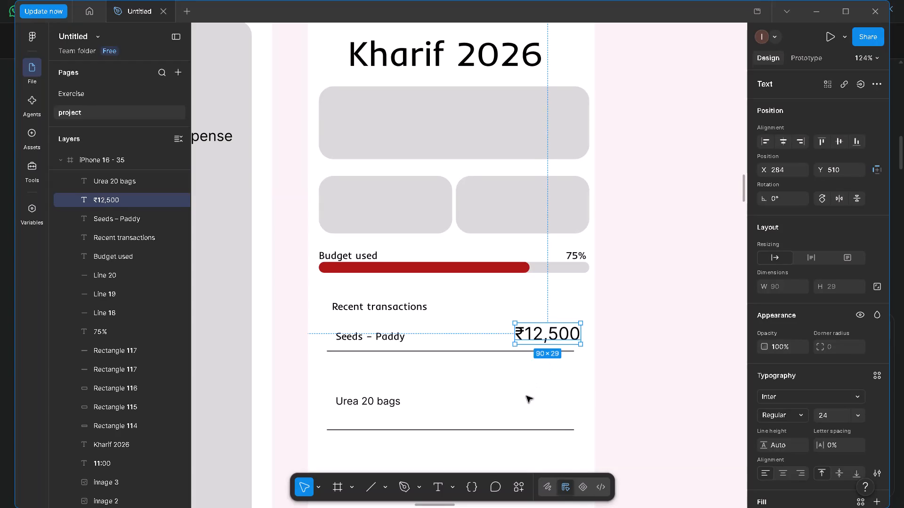
pyautogui.press('t')
pyautogui.click(526, 396)
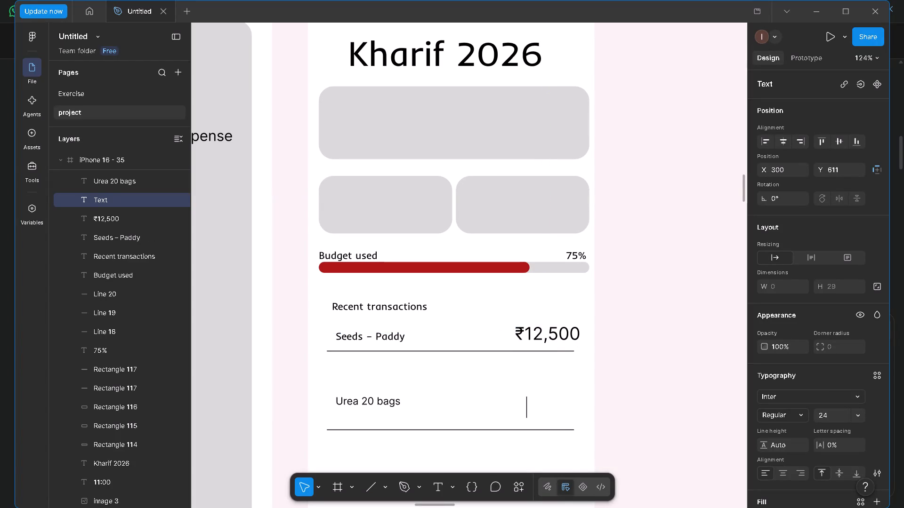
pyautogui.hotkey('ctrl', 'v')
pyautogui.press('BackSpace')
pyautogui.press('BackSpace')
pyautogui.press('BackSpace')
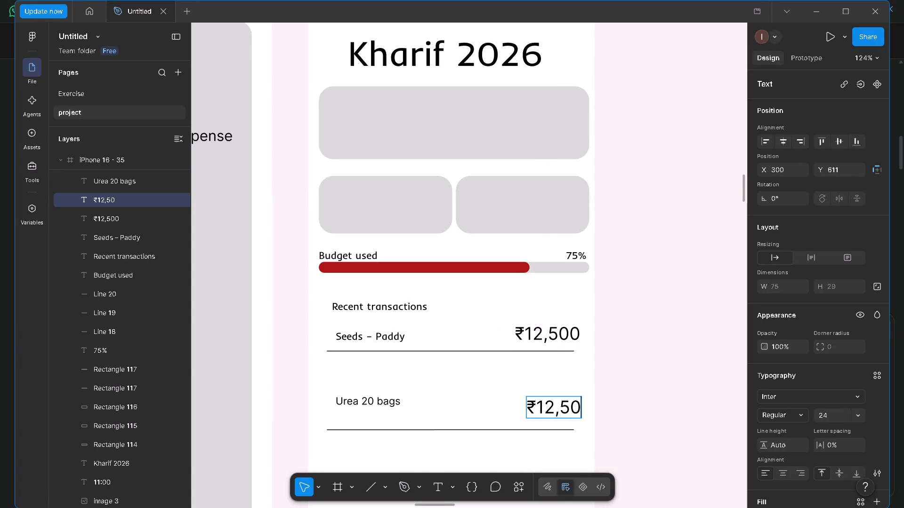
pyautogui.press('BackSpace')
pyautogui.press('BackSpace')
pyautogui.press('BackSpace')
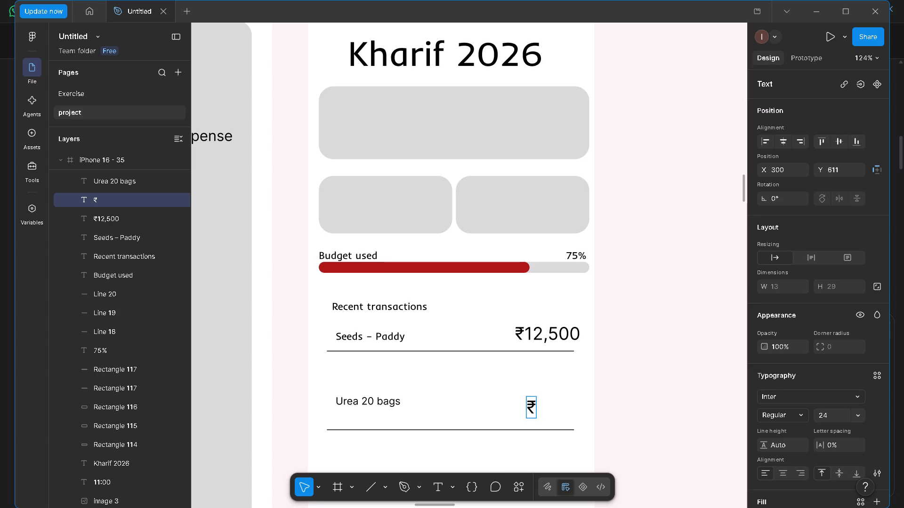
pyautogui.write('22')
pyautogui.write('00')
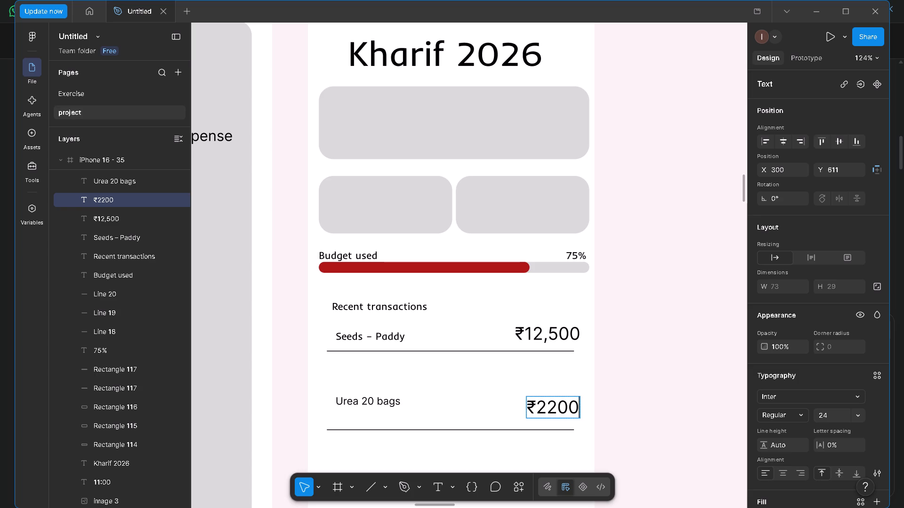
pyautogui.scroll(-5, 526, 396)
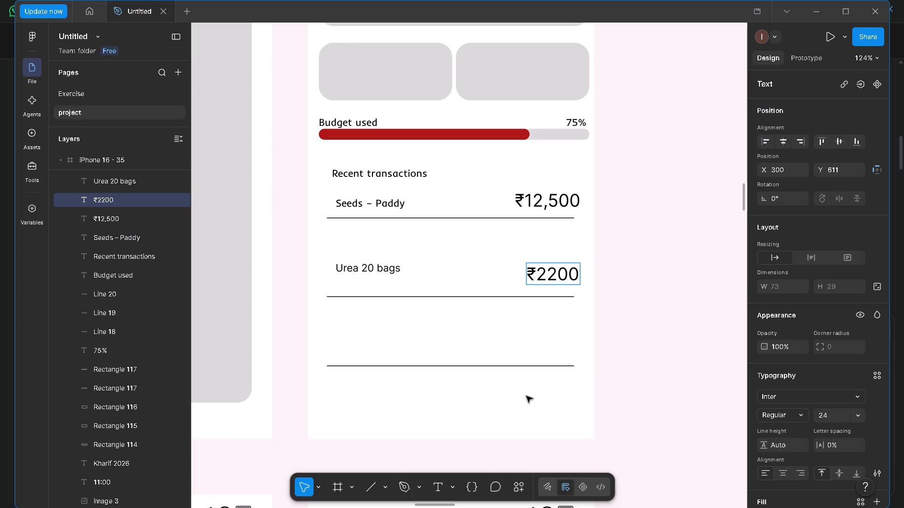
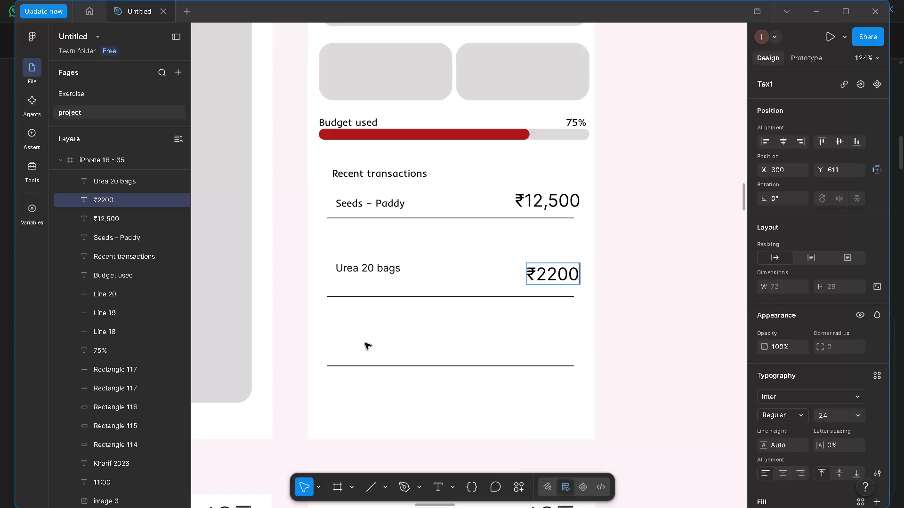
# Add the copied item name "Transplanting labour" at font size 14 above the third divider line, with its left edge in line with "Urea 20 bags".
pyautogui.doubleClick(345, 341)
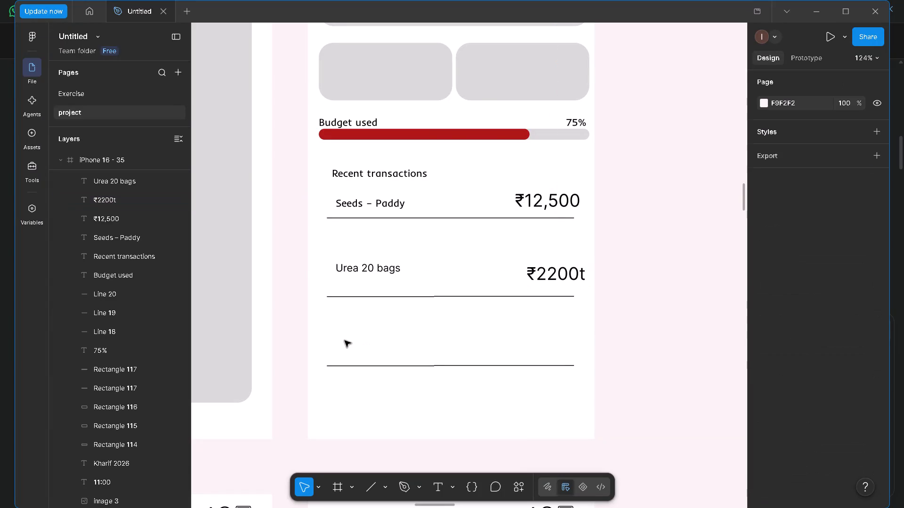
pyautogui.press('t')
pyautogui.click(342, 338)
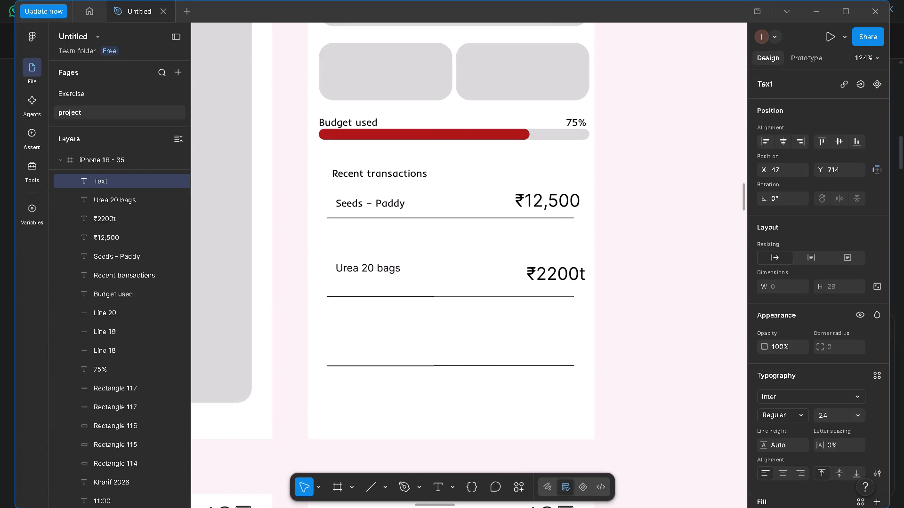
pyautogui.hotkey('ctrl', 'v')
pyautogui.tripleClick(471, 353)
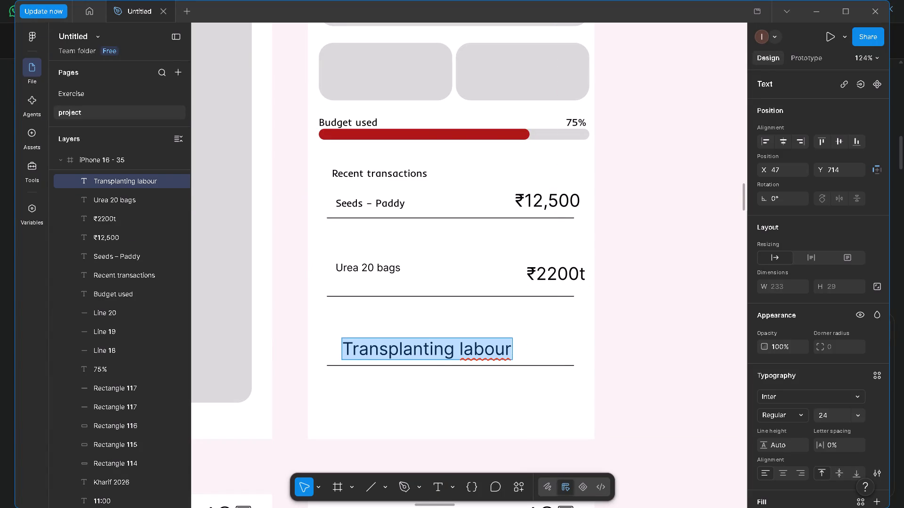
pyautogui.click(859, 413)
pyautogui.click(835, 316)
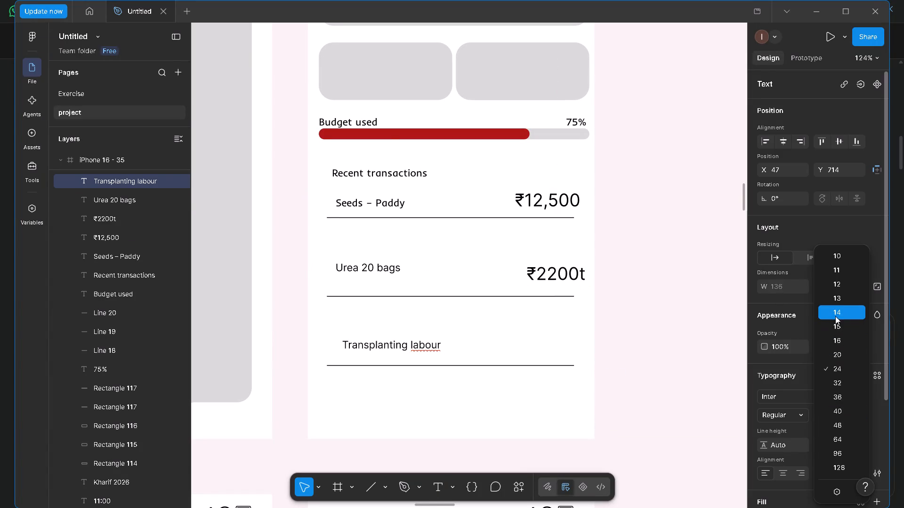
pyautogui.doubleClick(468, 342)
pyautogui.moveTo(405, 346); pyautogui.dragTo(393, 341)
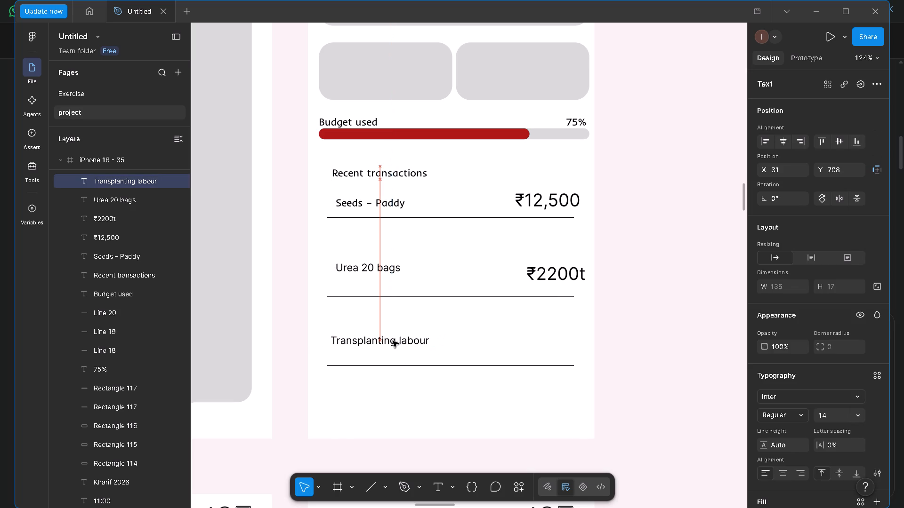
pyautogui.moveTo(393, 341); pyautogui.dragTo(398, 341)
pyautogui.click(476, 342)
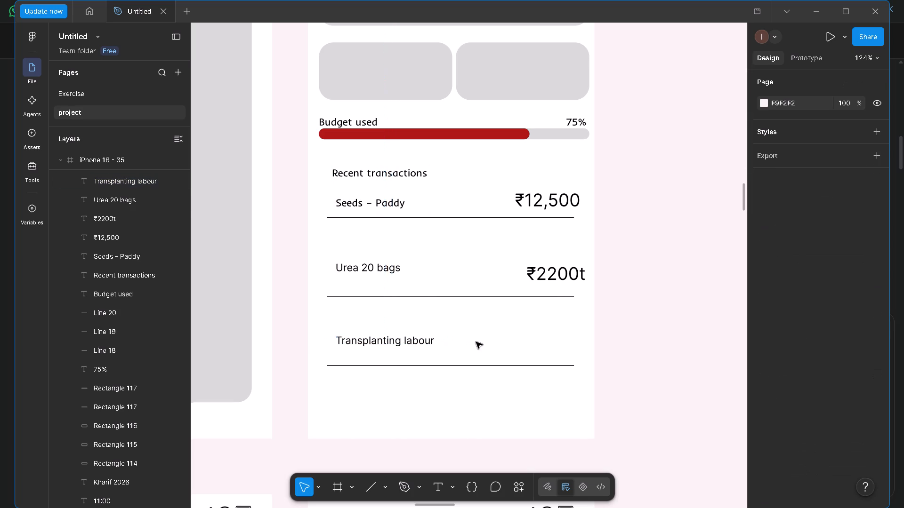
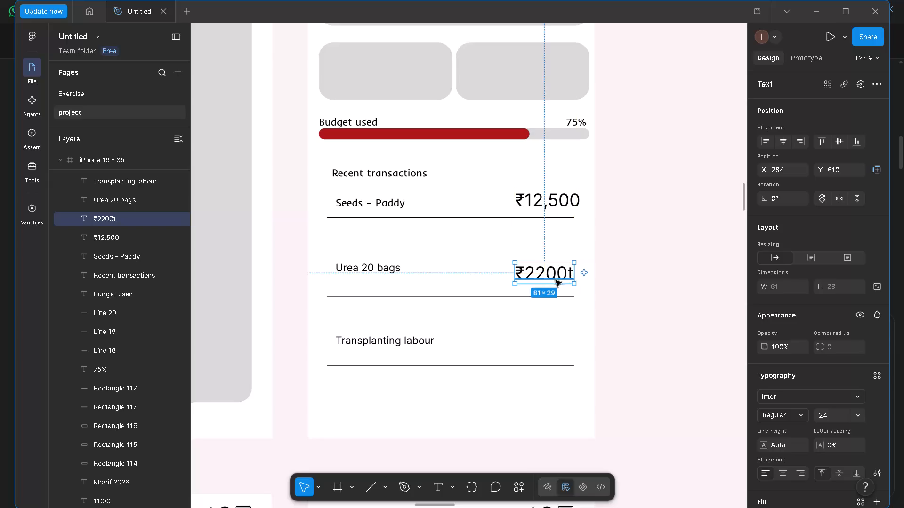
# Correct the amount beside "Urea 20 bags" so that it reads ₹2200.
pyautogui.tripleClick(570, 280)
pyautogui.click(570, 280)
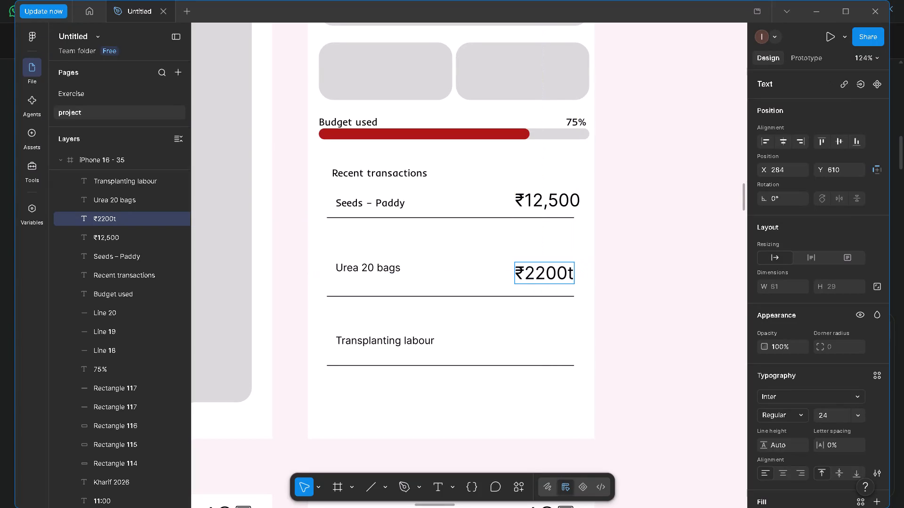
pyautogui.press('Right')
pyautogui.press('BackSpace')
pyautogui.doubleClick(548, 325)
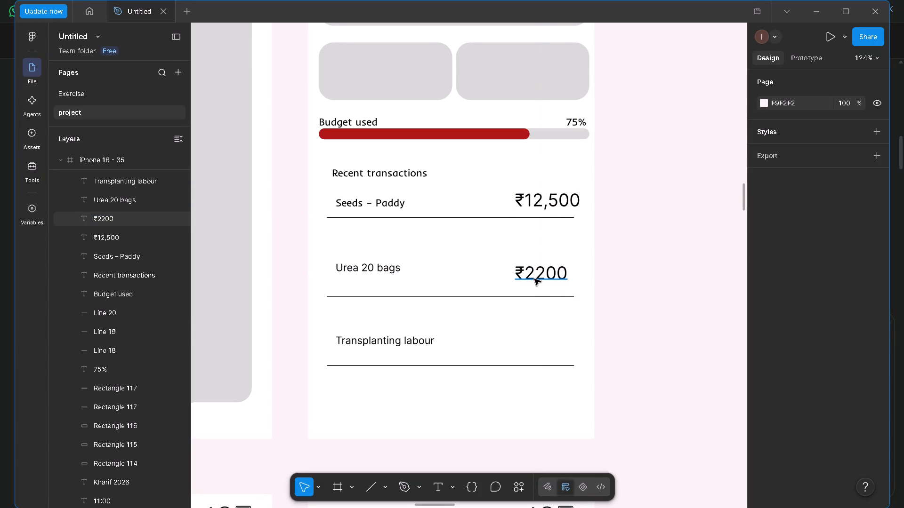
# Copy the ₹2200 amount into a new text beside "Transplanting labour" above the third divider line, and start editing its final digits.
pyautogui.doubleClick(534, 279)
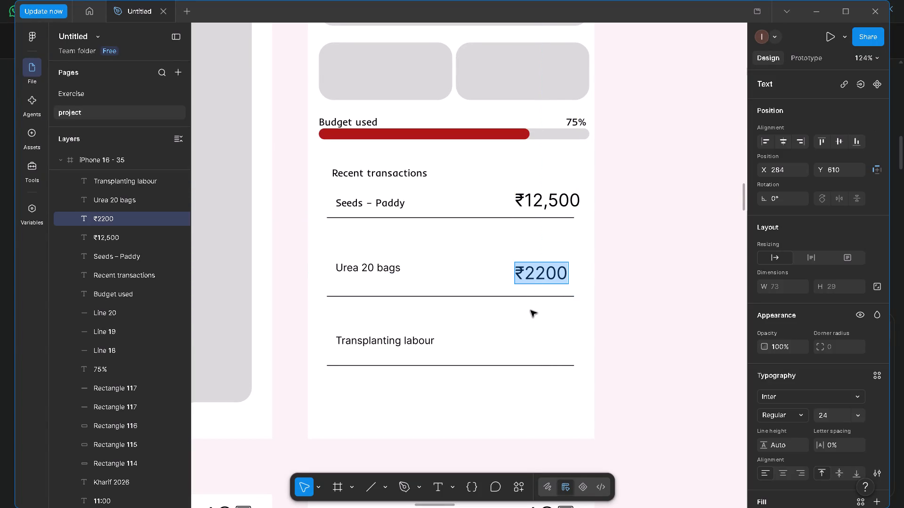
pyautogui.hotkey('ctrl', 'c')
pyautogui.click(522, 331)
pyautogui.click(522, 331)
pyautogui.press('t')
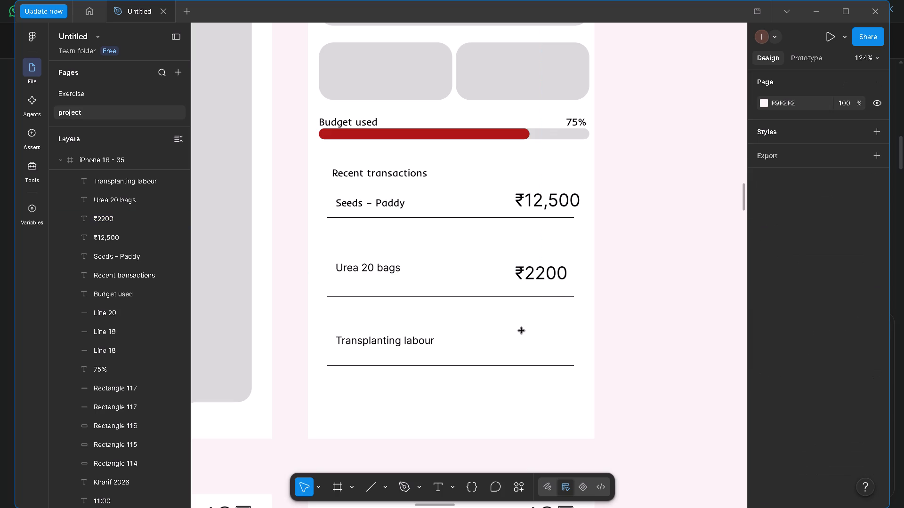
pyautogui.click(522, 331)
pyautogui.hotkey('ctrl', 'v')
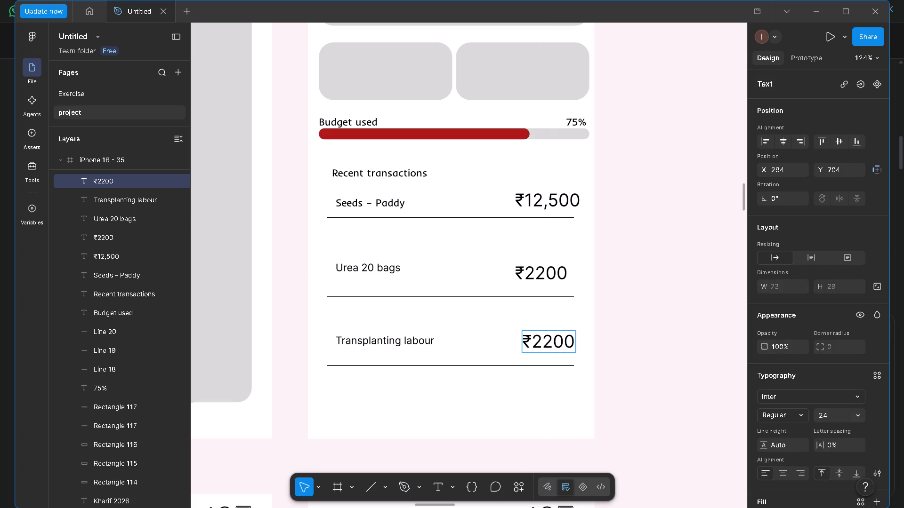
pyautogui.press('BackSpace')
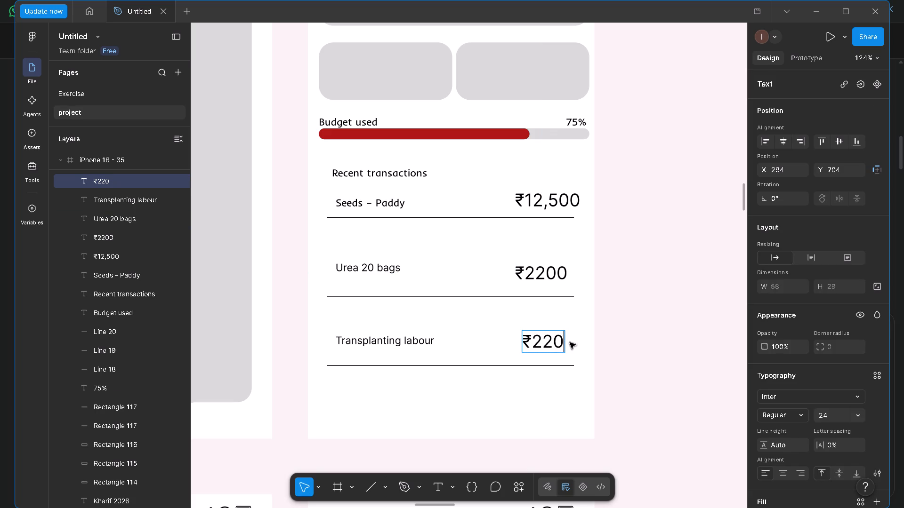
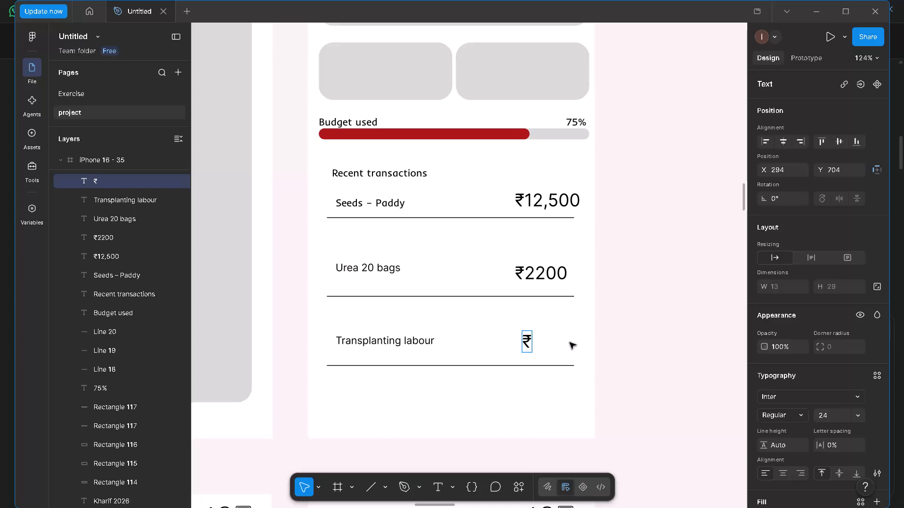
# Enter 500 after the rupee sign in the amount beside "Transplanting labour" so that it reads ₹500.
pyautogui.write('50')
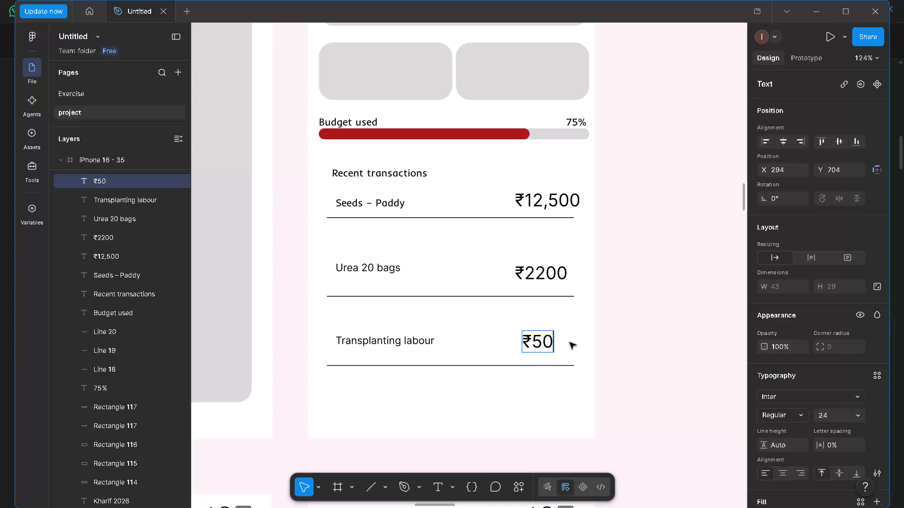
pyautogui.press('0')
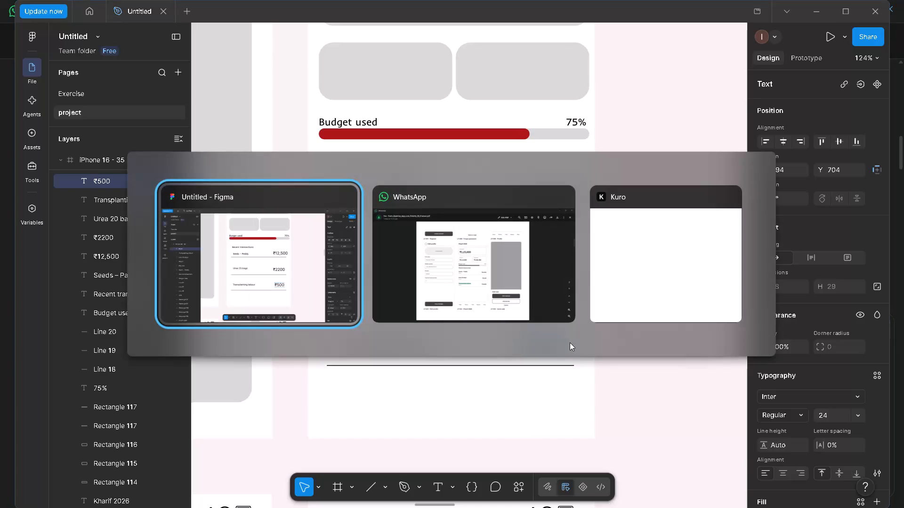
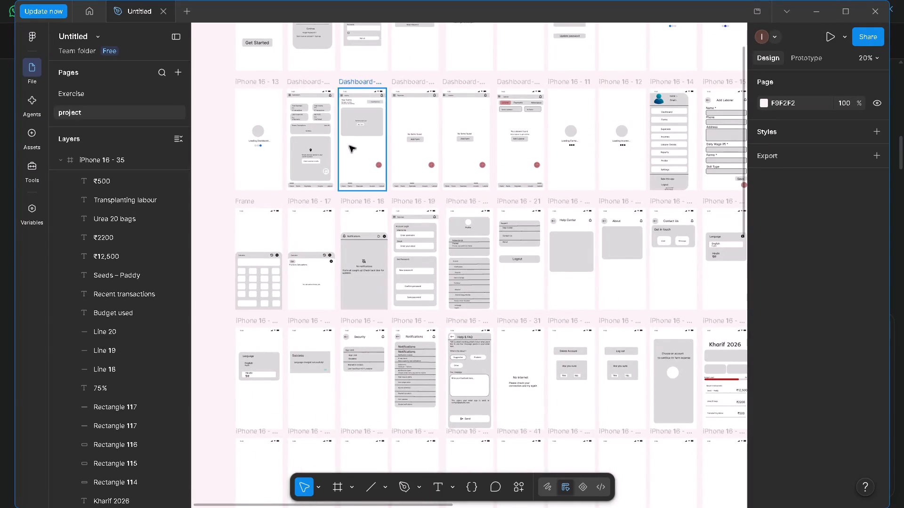
# Delete all the Kharif 2026 content from the iPhone 16 - 35 frame, including the 75% label and bottom divider line, leaving only the status bar.
pyautogui.scroll(15, 298, 116)
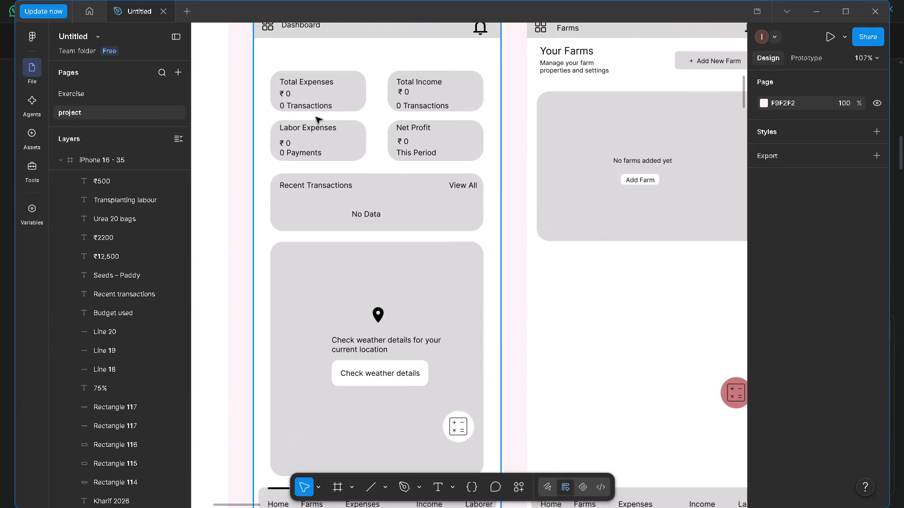
pyautogui.scroll(-20, 380, 147)
pyautogui.scroll(-1, 380, 147)
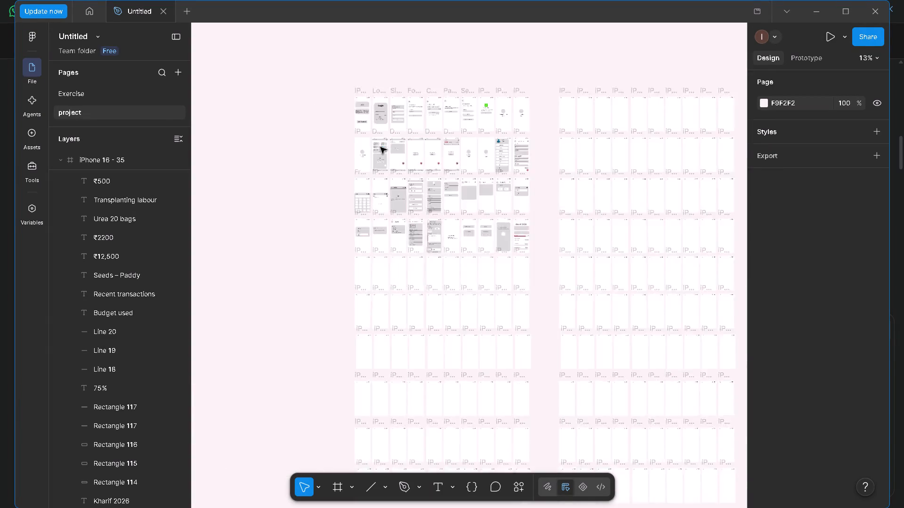
pyautogui.scroll(-1, 380, 147)
pyautogui.scroll(15, 490, 193)
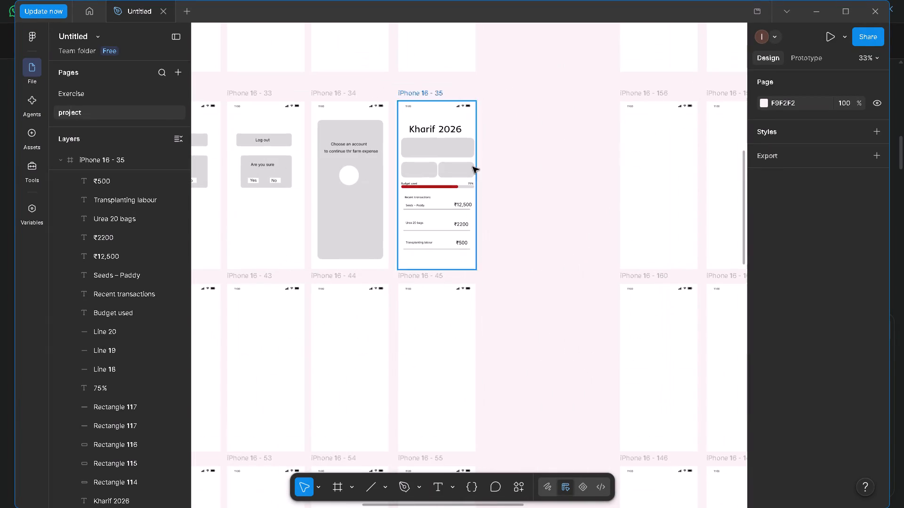
pyautogui.moveTo(409, 119); pyautogui.dragTo(468, 246)
pyautogui.press('Delete')
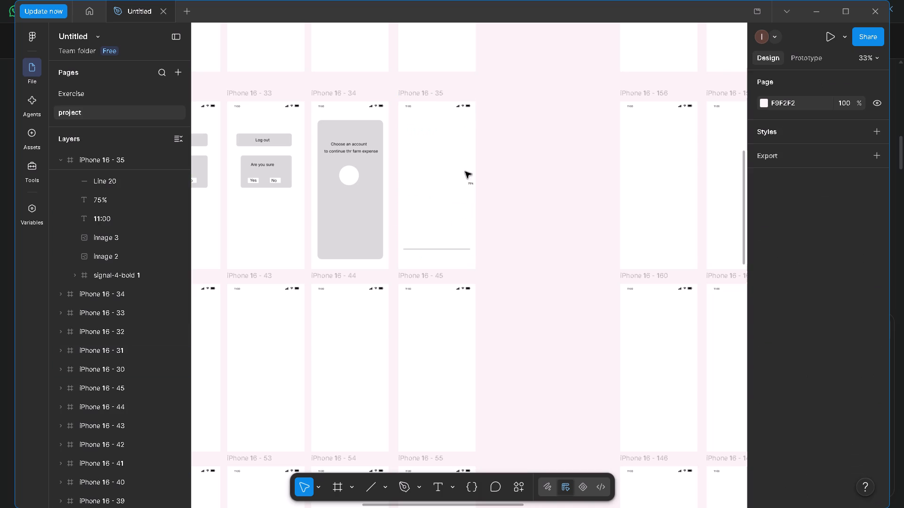
pyautogui.click(469, 186)
pyautogui.press('Delete')
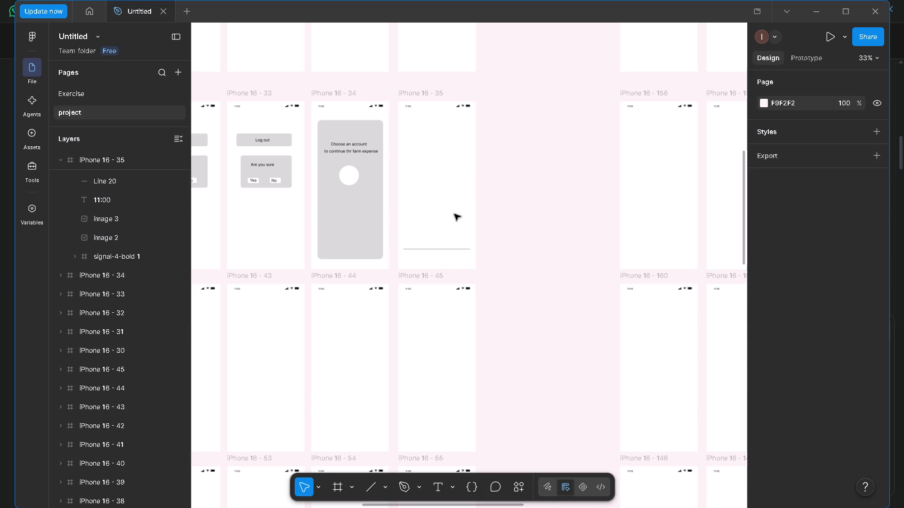
pyautogui.click(444, 249)
pyautogui.press('Delete')
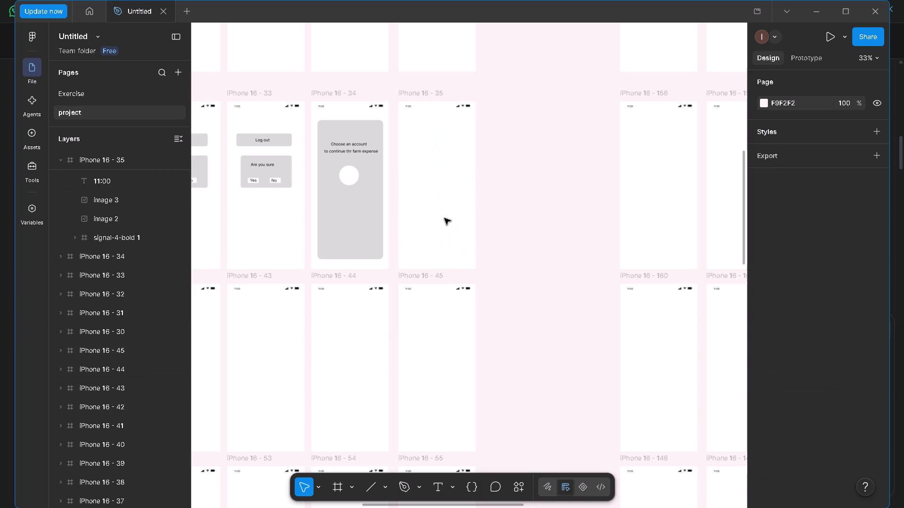
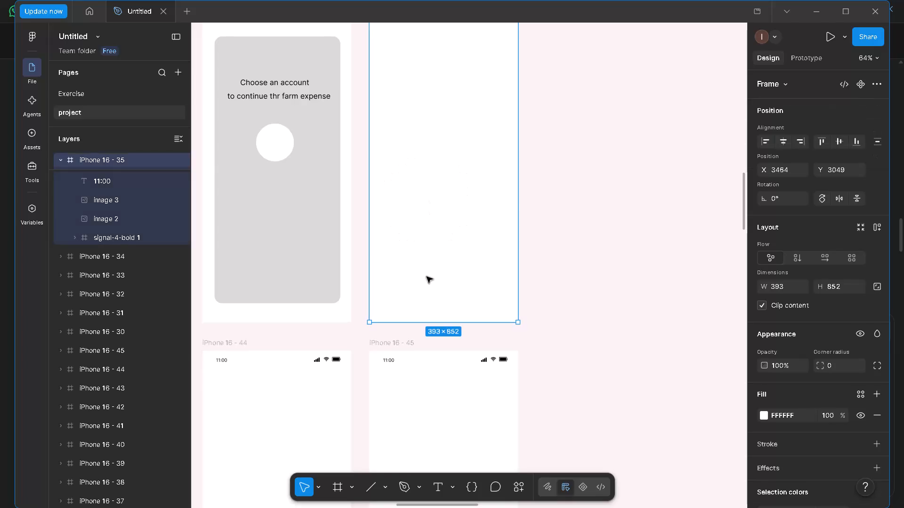
# Draw a rectangle about 337 × 244 across the middle of the iPhone 16 - 35 frame and set its corner radius to 20.
pyautogui.click(383, 491)
pyautogui.click(409, 380)
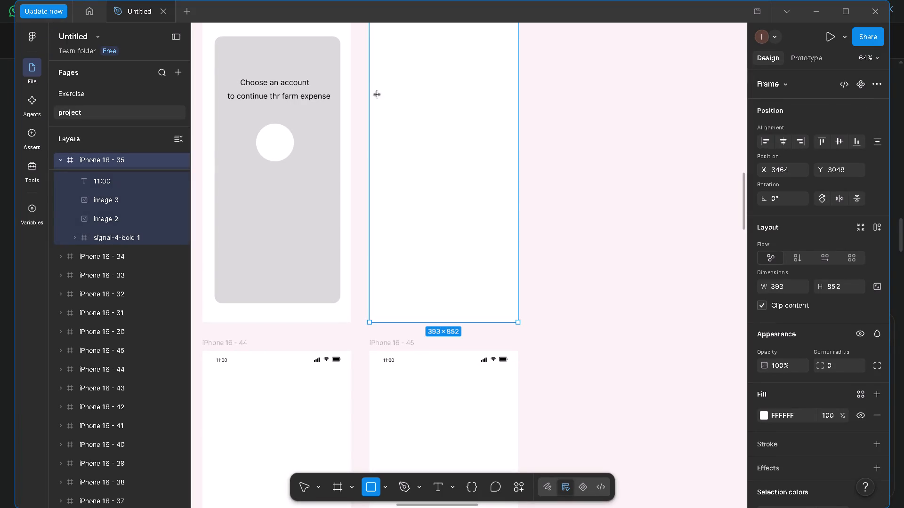
pyautogui.moveTo(381, 107); pyautogui.dragTo(508, 199)
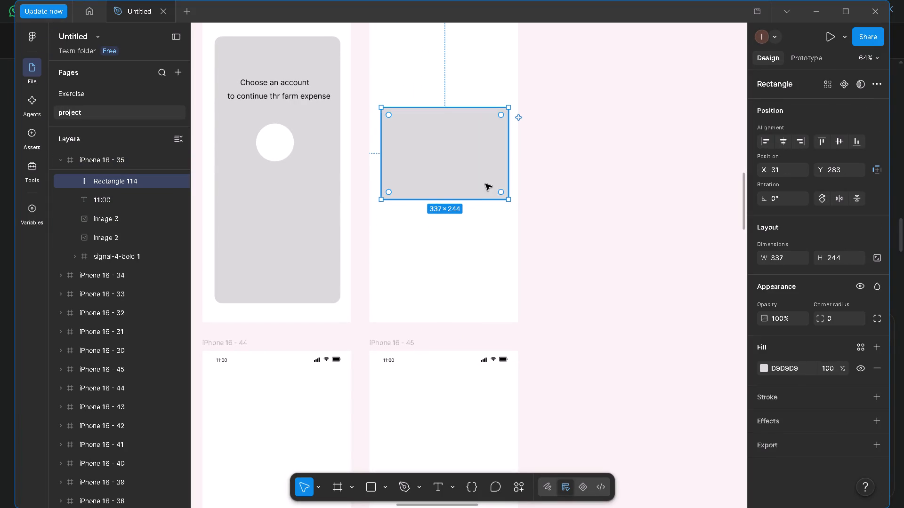
pyautogui.click(836, 322)
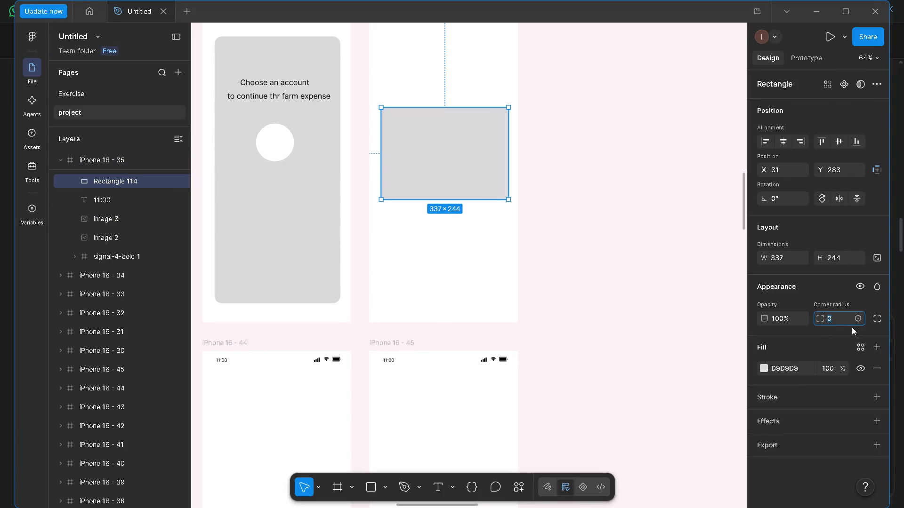
pyautogui.write('20')
pyautogui.press('Return')
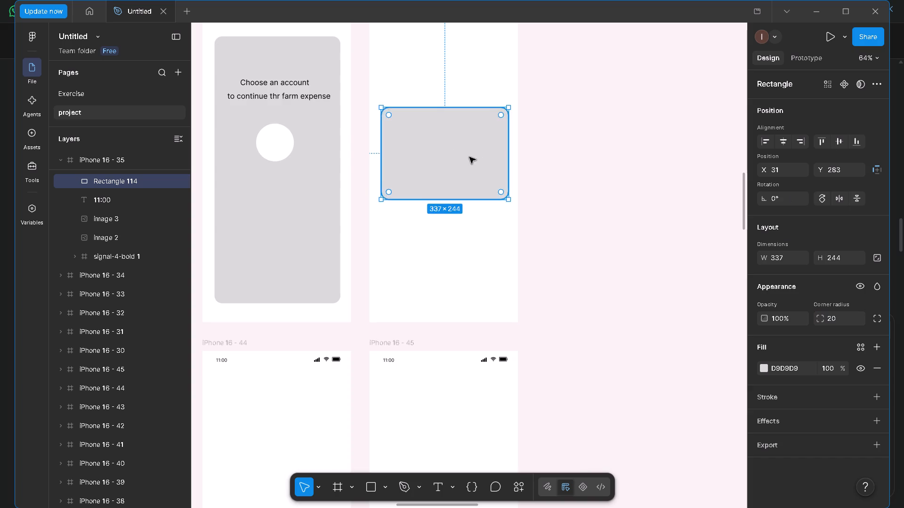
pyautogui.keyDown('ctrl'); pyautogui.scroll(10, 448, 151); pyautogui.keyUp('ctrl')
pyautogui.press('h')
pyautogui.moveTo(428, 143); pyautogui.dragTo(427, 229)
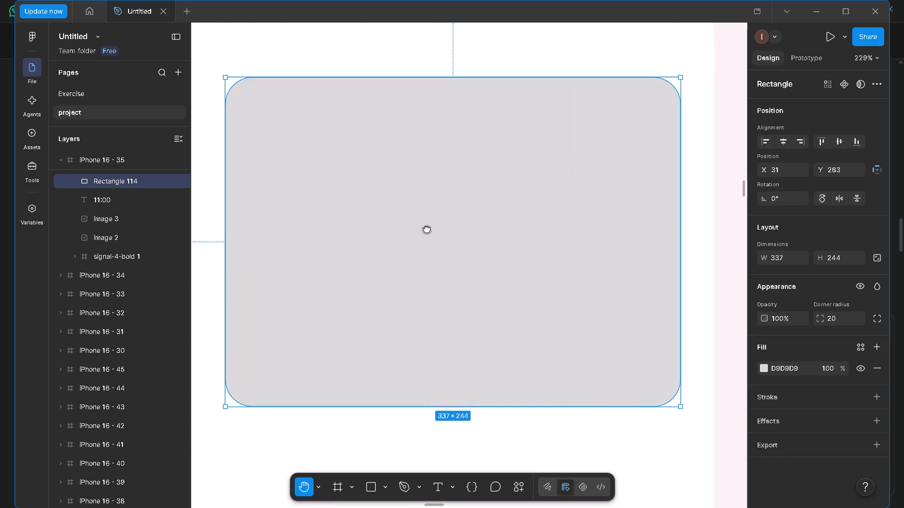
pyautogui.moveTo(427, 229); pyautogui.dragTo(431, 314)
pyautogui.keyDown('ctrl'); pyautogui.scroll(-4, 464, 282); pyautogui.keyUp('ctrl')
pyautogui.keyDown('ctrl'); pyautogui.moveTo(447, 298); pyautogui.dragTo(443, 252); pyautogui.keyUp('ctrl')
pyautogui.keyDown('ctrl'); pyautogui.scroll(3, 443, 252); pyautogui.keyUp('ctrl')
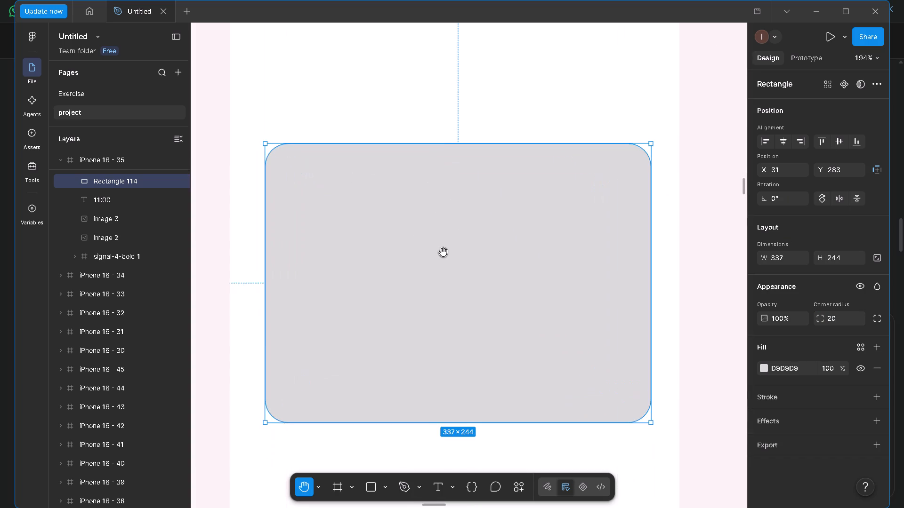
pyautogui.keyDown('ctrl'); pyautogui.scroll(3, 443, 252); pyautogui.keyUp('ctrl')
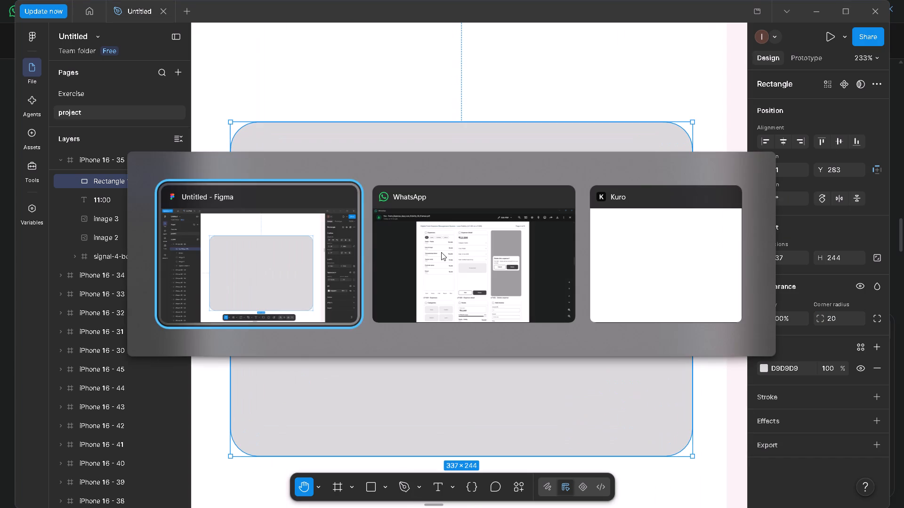
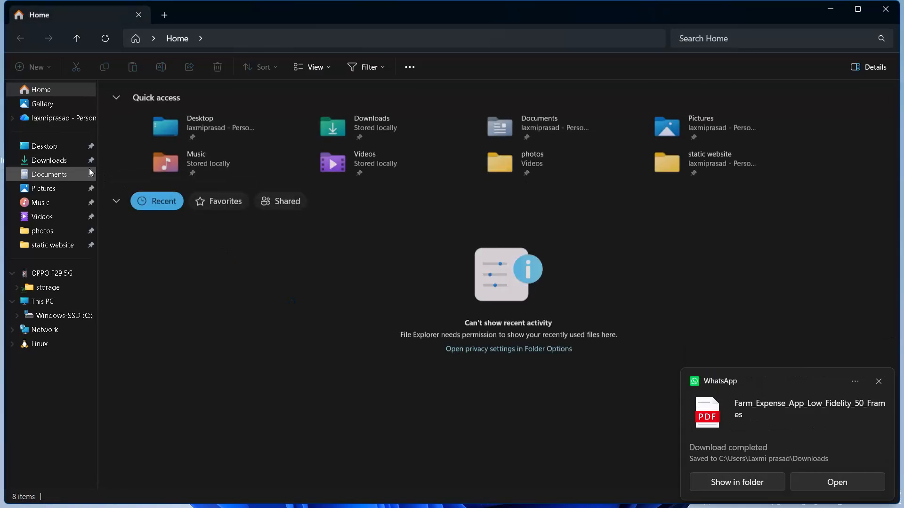
# Open Farm_Expense_App_Low_Fidelity_50_Frames from Downloads and examine the LF-021 Delete expense frame on page 4 up close.
pyautogui.doubleClick(50, 160)
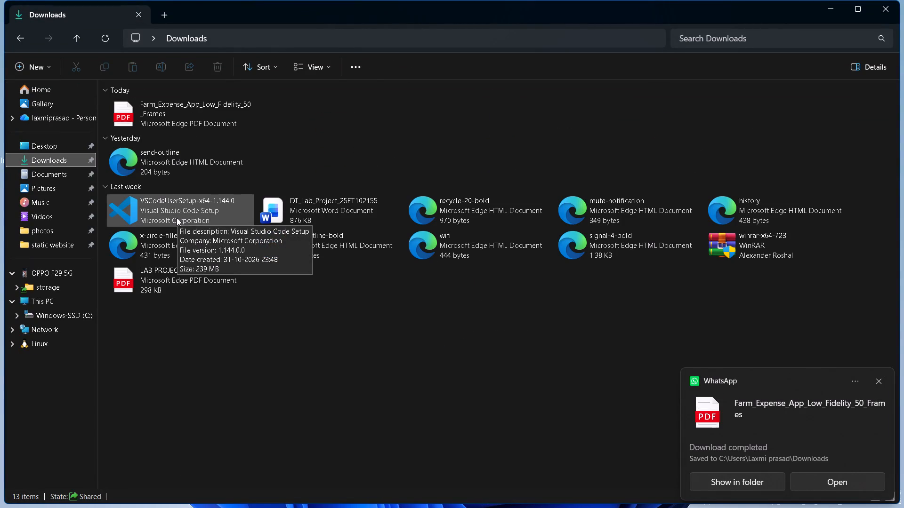
pyautogui.doubleClick(192, 102)
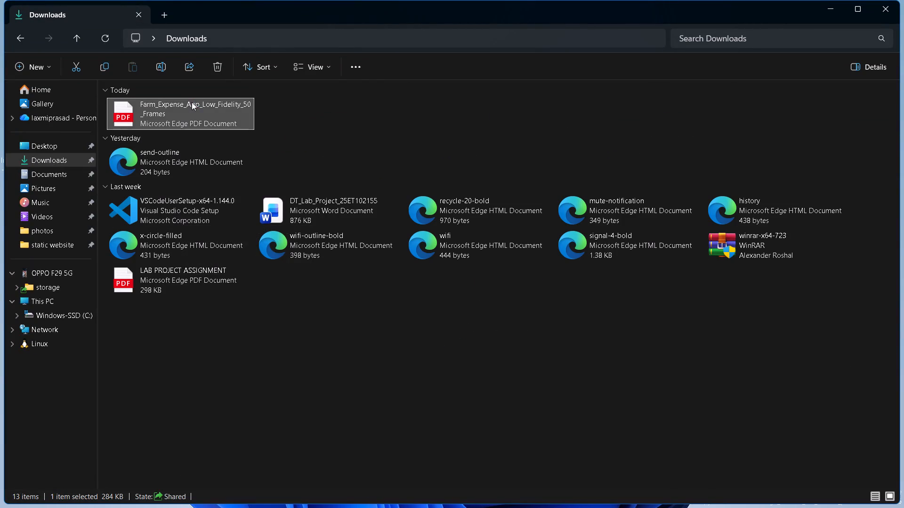
pyautogui.scroll(-20, 505, 247)
pyautogui.scroll(-1, 505, 247)
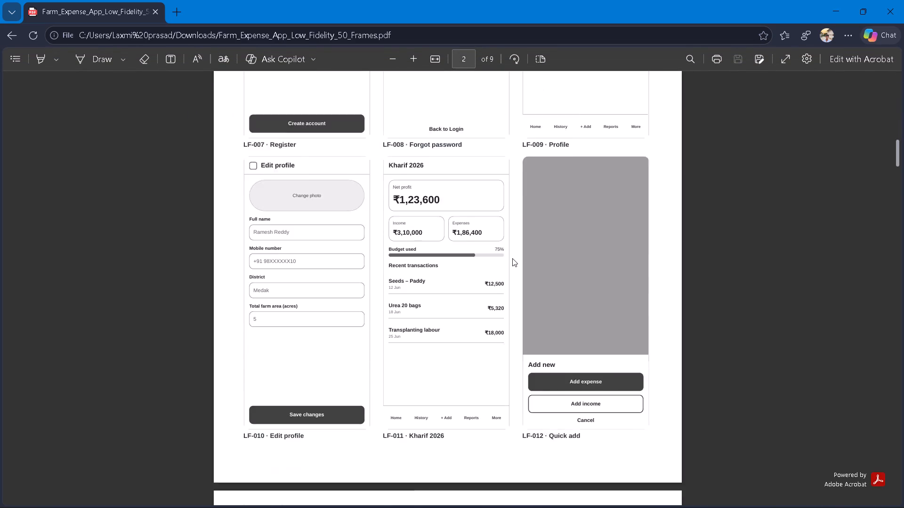
pyautogui.scroll(-1, 512, 258)
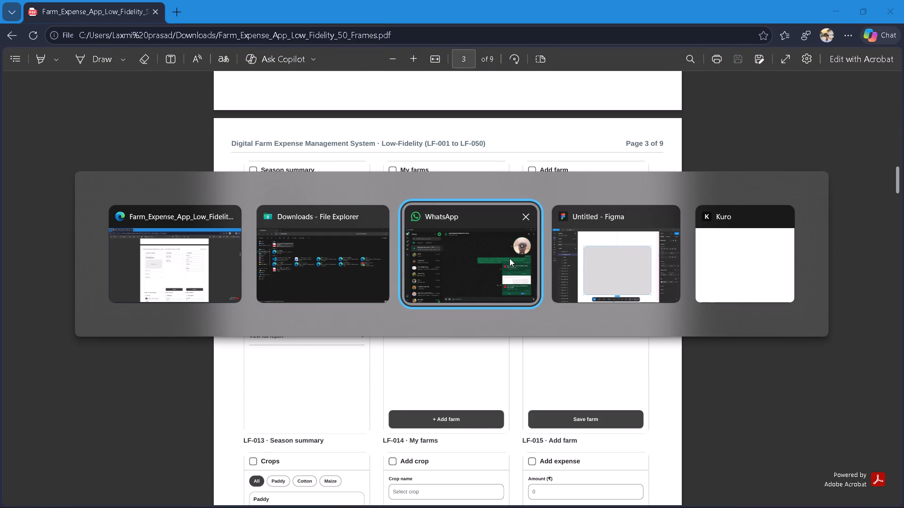
pyautogui.scroll(-12, 509, 262)
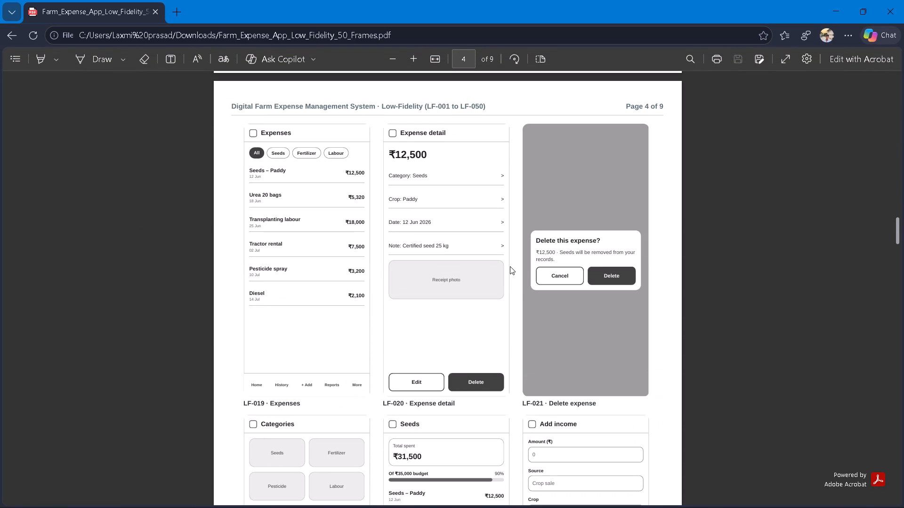
pyautogui.keyDown('ctrl'); pyautogui.scroll(5, 635, 278); pyautogui.keyUp('ctrl')
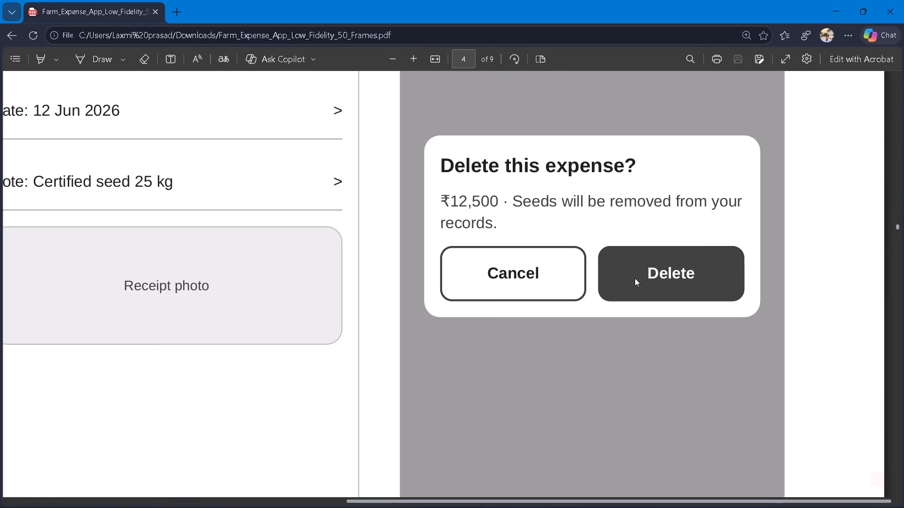
pyautogui.keyDown('ctrl'); pyautogui.moveTo(623, 266); pyautogui.dragTo(546, 288); pyautogui.keyUp('ctrl')
pyautogui.press('h')
pyautogui.moveTo(600, 334); pyautogui.dragTo(422, 327)
pyautogui.moveTo(422, 327); pyautogui.dragTo(423, 327)
# Copy the heading "Delete this expense?" from the LF-021 dialog in the PDF.
pyautogui.moveTo(443, 167); pyautogui.dragTo(707, 180)
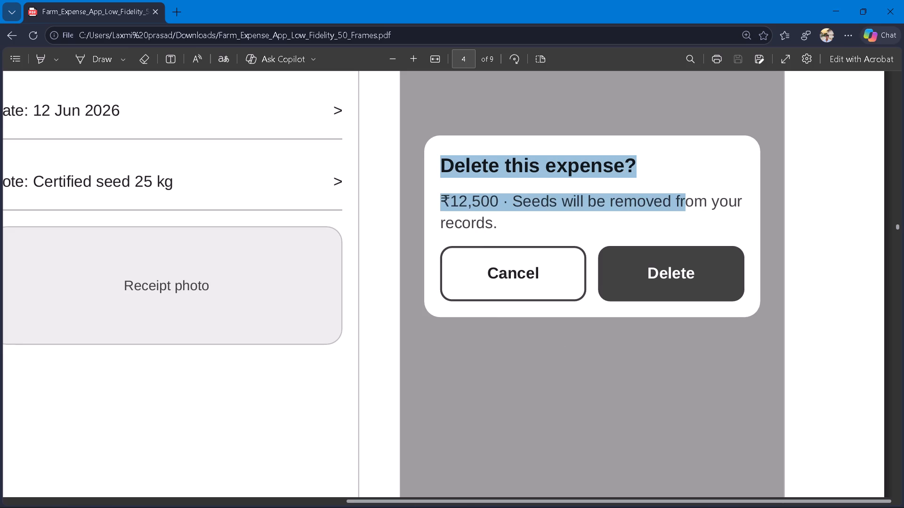
pyautogui.moveTo(707, 180); pyautogui.dragTo(702, 163)
pyautogui.moveTo(702, 163); pyautogui.dragTo(646, 159)
pyautogui.hotkey('ctrl', 'c')
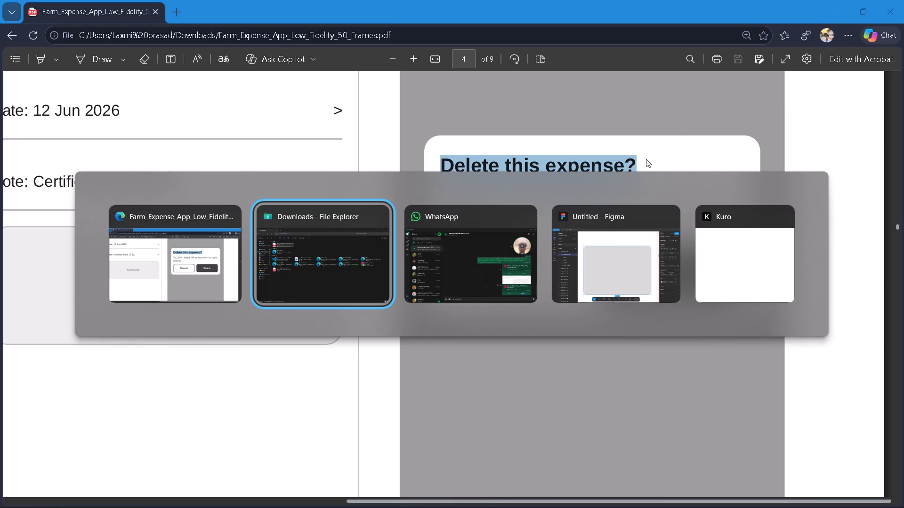
# Close the File Explorer and WhatsApp windows.
pyautogui.click(381, 216)
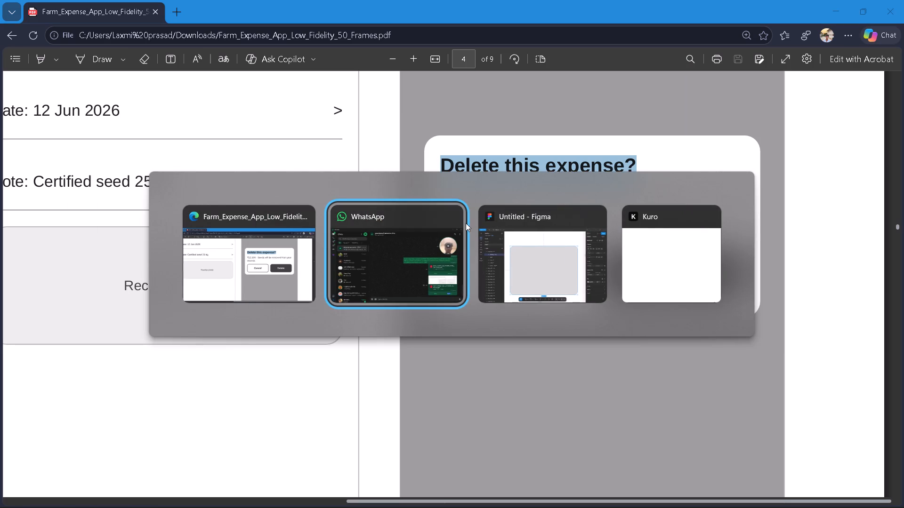
pyautogui.click(457, 218)
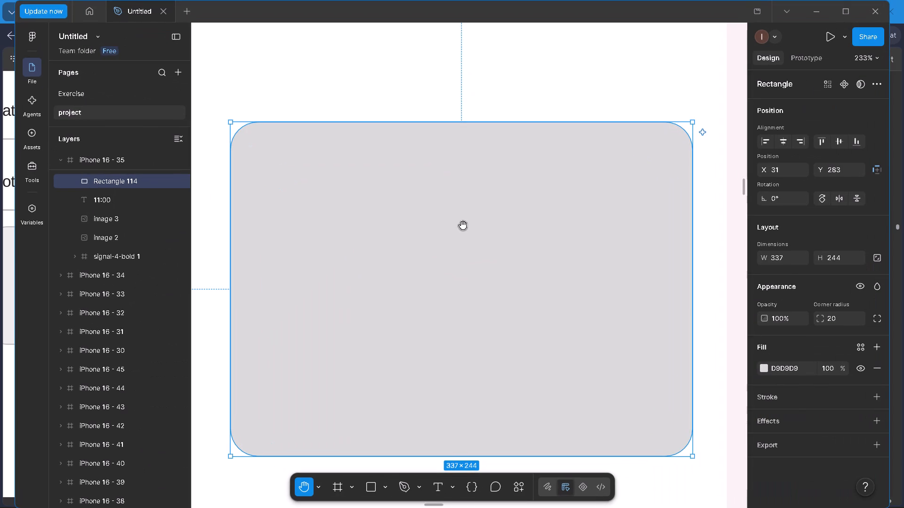
# In Figma, add the copied heading "Delete this expense?" as text inside the rounded card near its upper-left corner.
pyautogui.keyDown('ctrl'); pyautogui.scroll(-3, 463, 225); pyautogui.keyUp('ctrl')
pyautogui.click(438, 482)
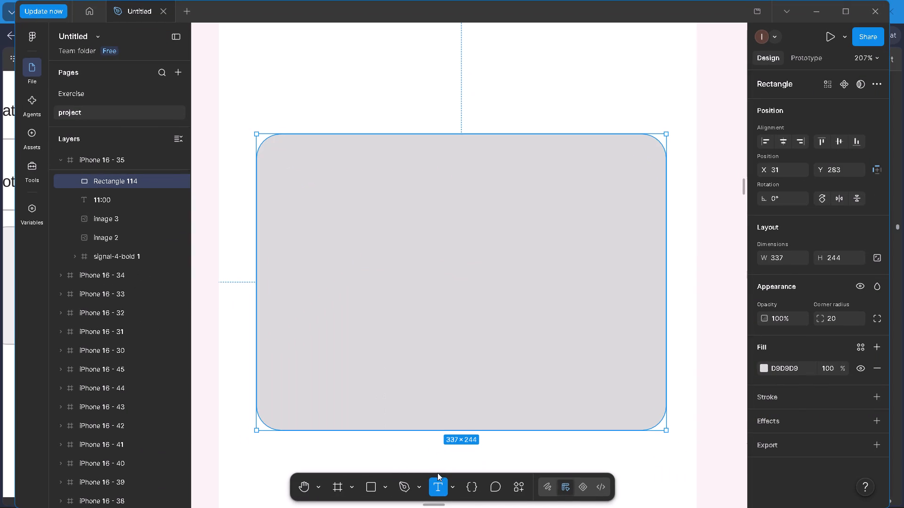
pyautogui.click(280, 159)
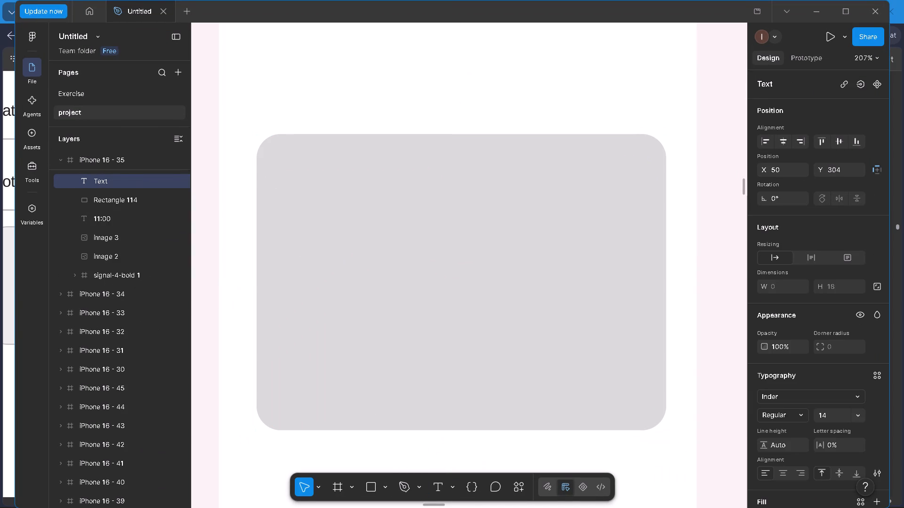
pyautogui.hotkey('ctrl', 'v')
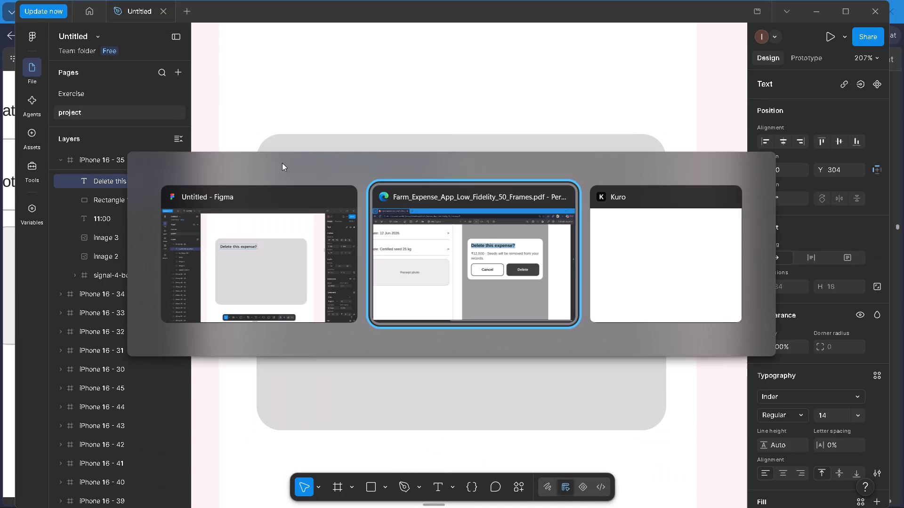
# Switch to the PDF in Edge and copy the two-line message "₹12,500 · Seeds will be removed from your records.".
pyautogui.moveTo(442, 197); pyautogui.dragTo(469, 222)
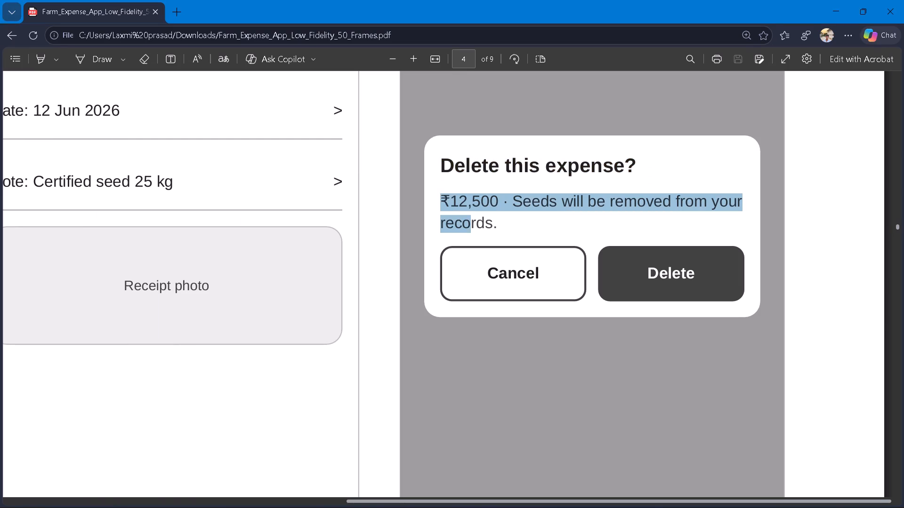
pyautogui.moveTo(469, 222); pyautogui.dragTo(500, 233)
pyautogui.tripleClick(500, 233)
pyautogui.moveTo(500, 233); pyautogui.dragTo(498, 232)
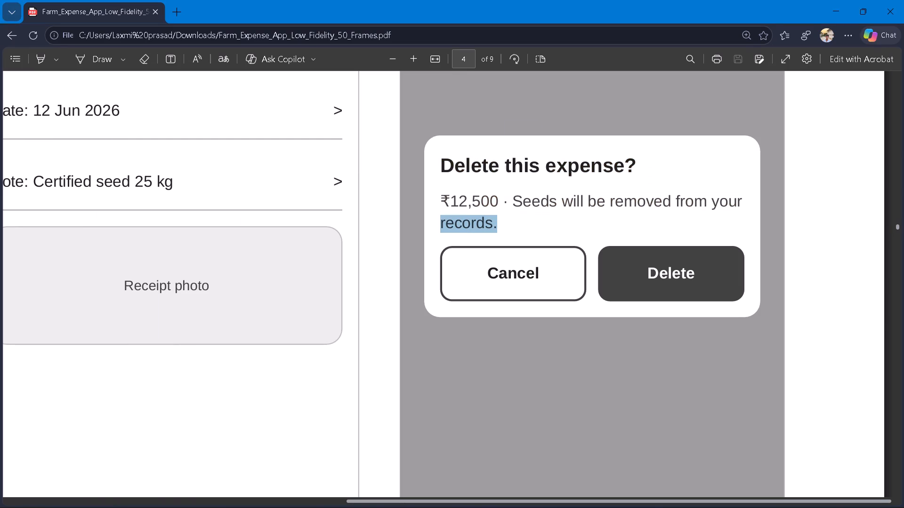
pyautogui.moveTo(498, 232); pyautogui.dragTo(459, 203)
pyautogui.click(439, 196)
pyautogui.moveTo(439, 196); pyautogui.dragTo(498, 230)
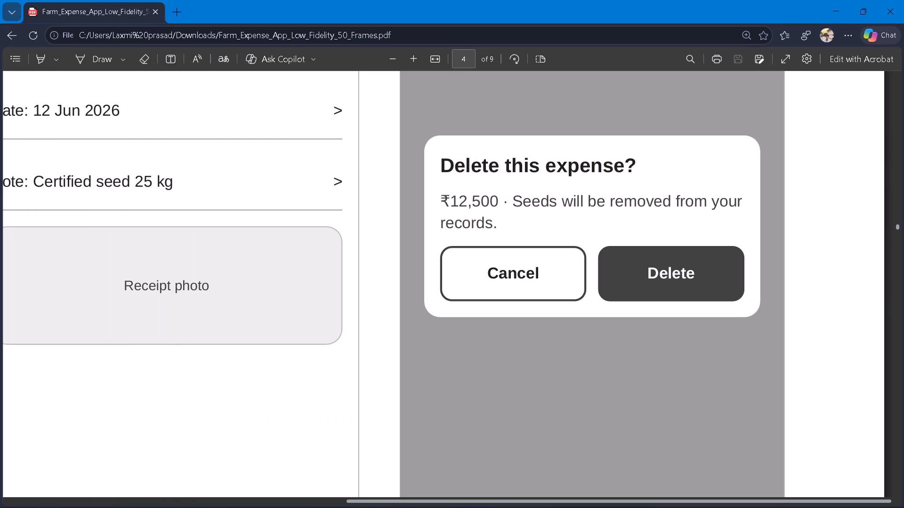
pyautogui.moveTo(498, 230); pyautogui.dragTo(494, 229)
pyautogui.click(494, 228)
pyautogui.moveTo(441, 193); pyautogui.dragTo(497, 229)
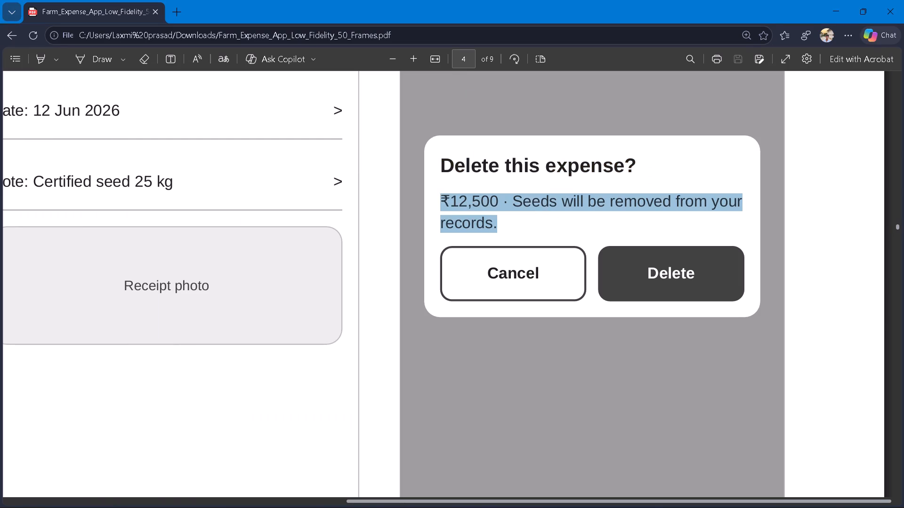
pyautogui.moveTo(497, 229); pyautogui.dragTo(498, 228)
pyautogui.hotkey('ctrl', 'c')
pyautogui.click(571, 229)
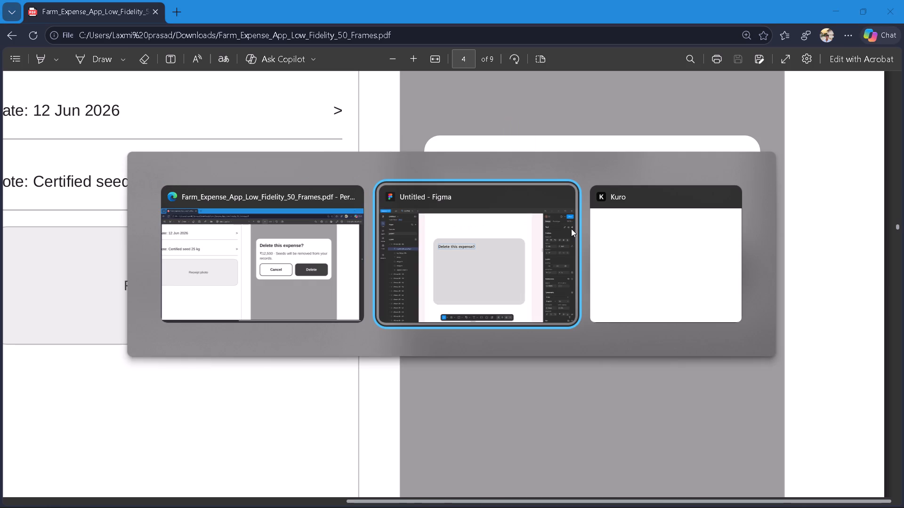
# Back in Figma, add the copied ₹12,500 seeds removal message as text below the card's heading.
pyautogui.click(441, 482)
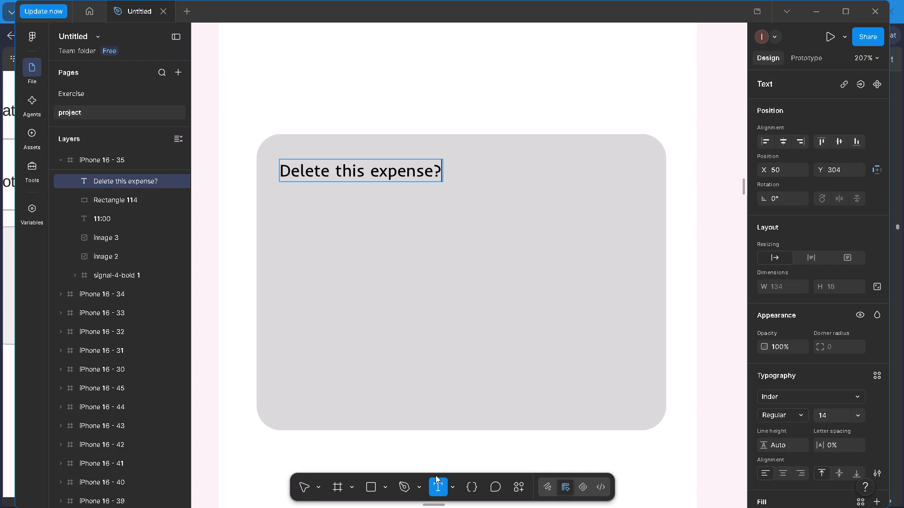
pyautogui.click(286, 209)
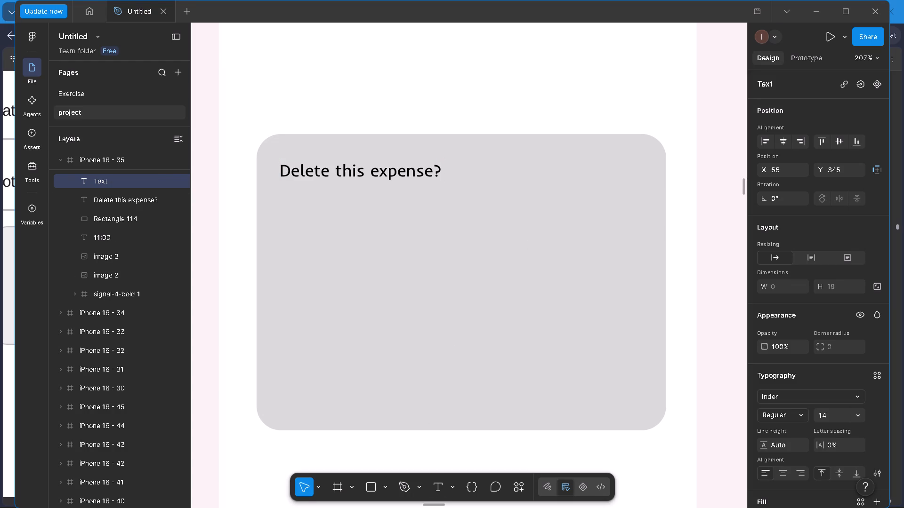
pyautogui.hotkey('ctrl', 'v')
pyautogui.doubleClick(381, 265)
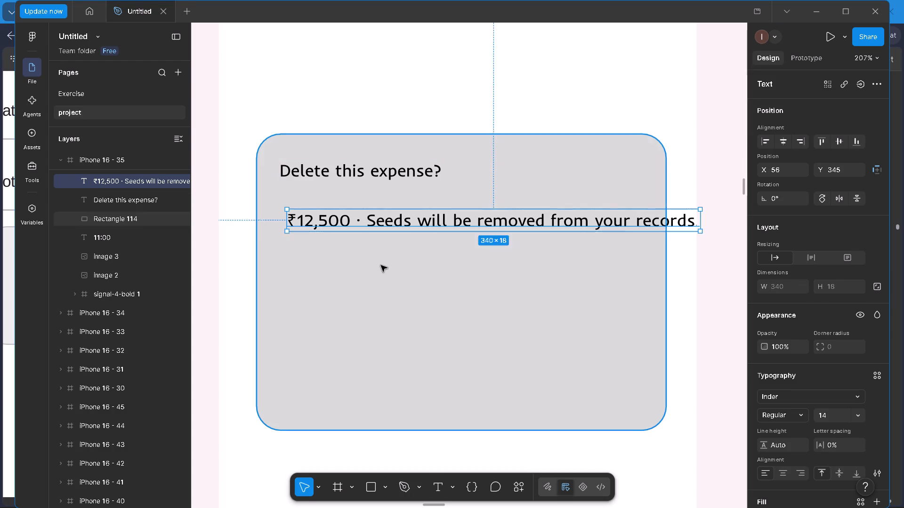
# Narrow the removal message's text box to about 285 wide so it wraps onto two lines within the card.
pyautogui.moveTo(374, 223); pyautogui.dragTo(367, 223)
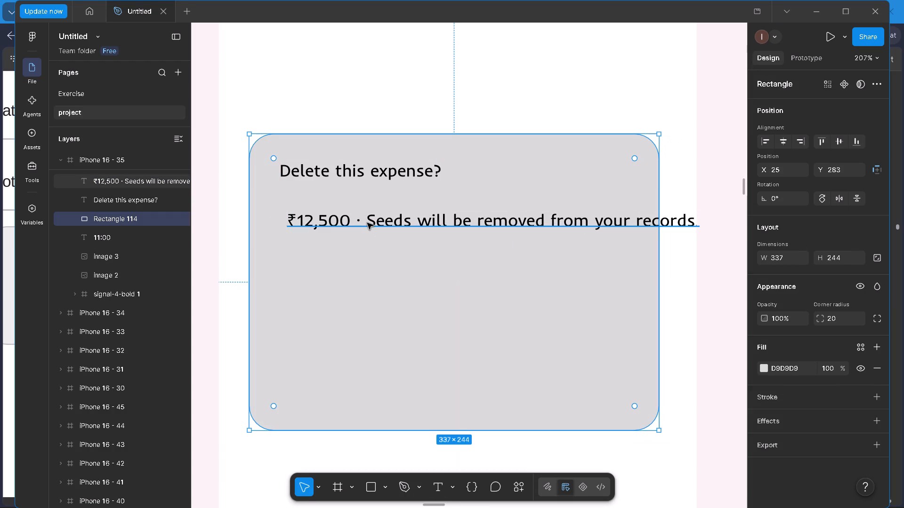
pyautogui.hotkey('ctrl', 'z')
pyautogui.tripleClick(368, 226)
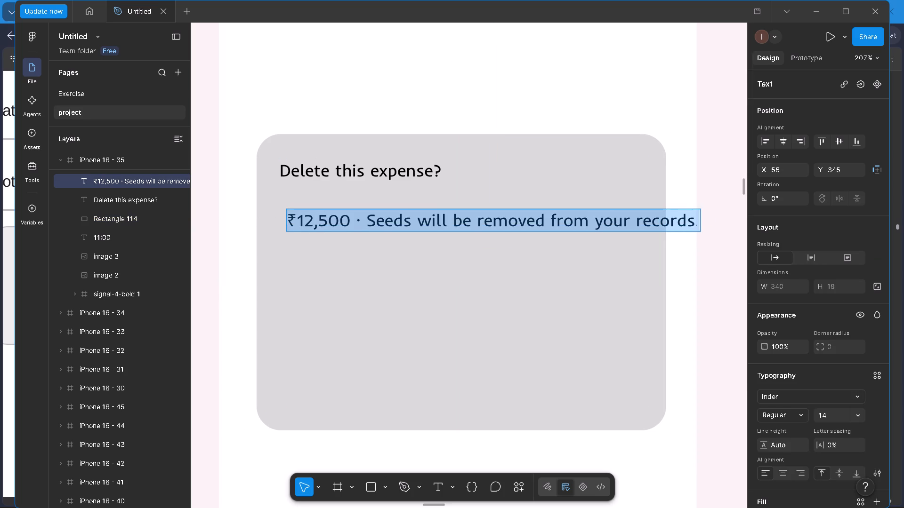
pyautogui.click(688, 251)
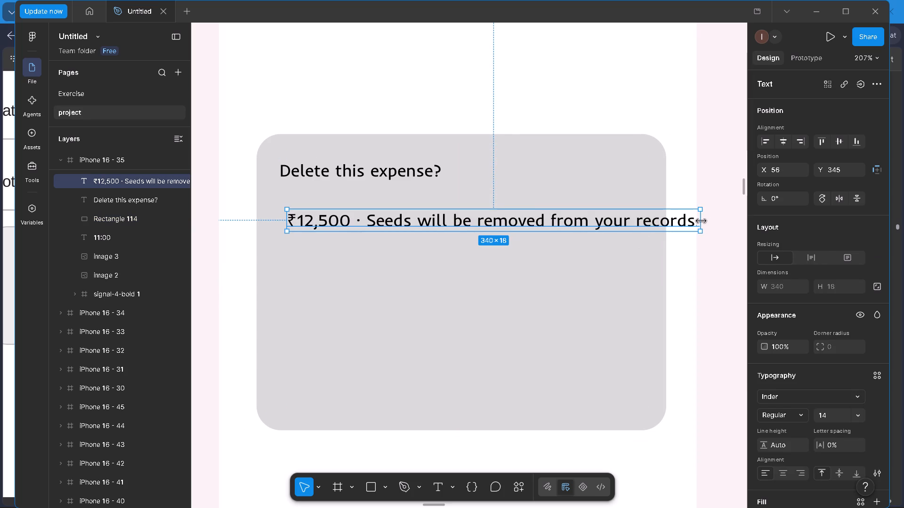
pyautogui.moveTo(701, 221); pyautogui.dragTo(593, 235)
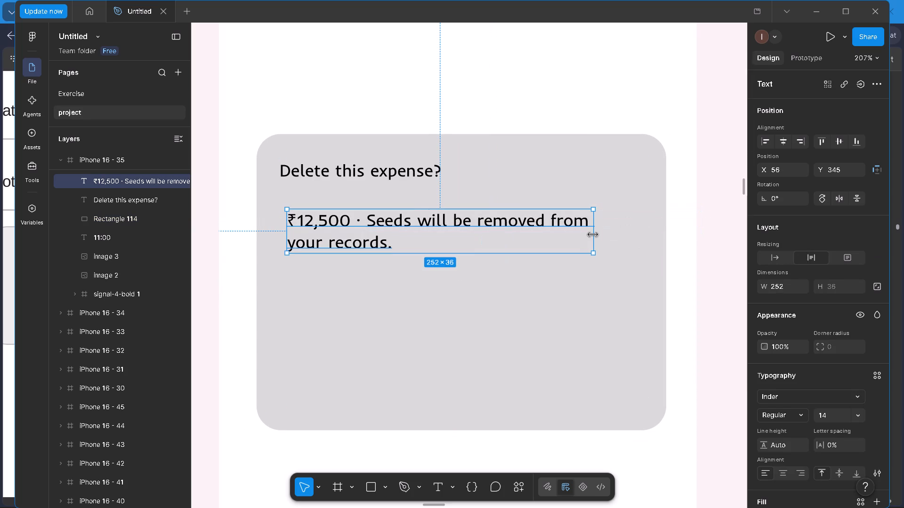
pyautogui.moveTo(593, 235); pyautogui.dragTo(612, 237)
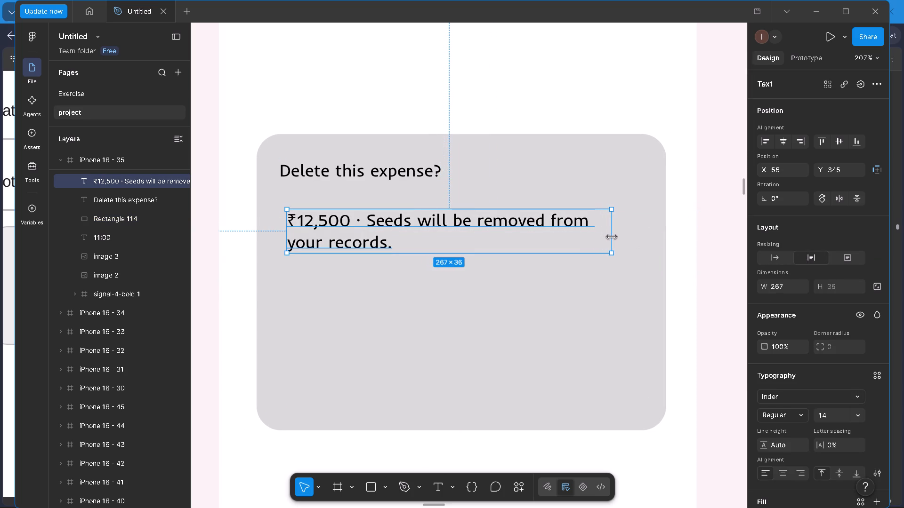
pyautogui.moveTo(612, 237); pyautogui.dragTo(633, 238)
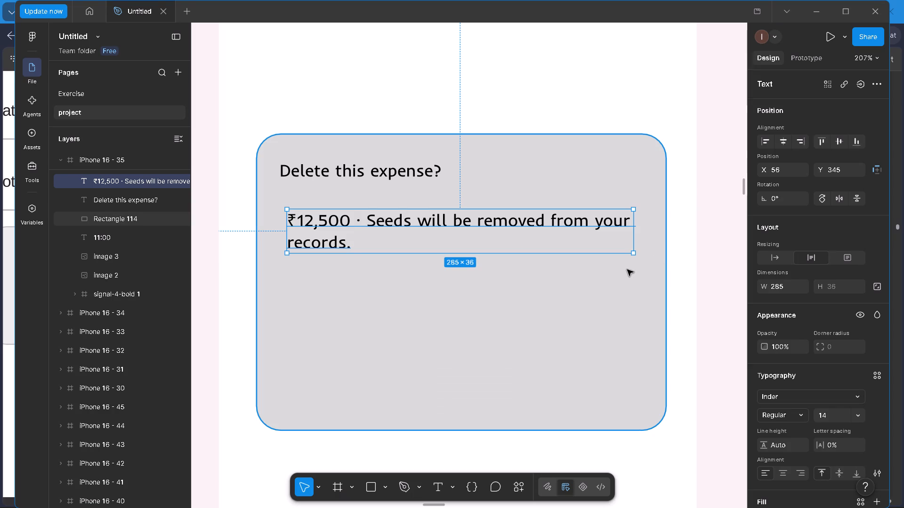
# Draw a button rectangle about 118 × 42 in the lower-left part of the card, below the message.
pyautogui.keyDown('ctrl'); pyautogui.scroll(-4, 627, 270); pyautogui.keyUp('ctrl')
pyautogui.click(686, 265)
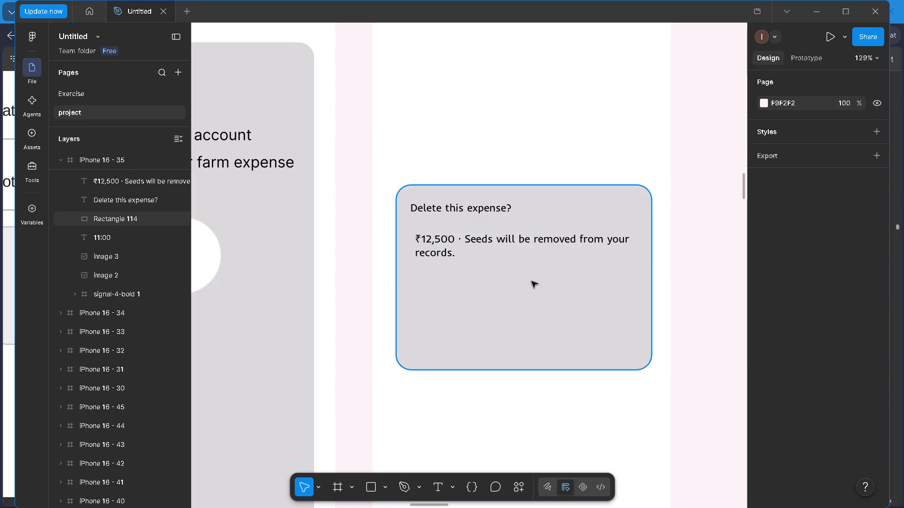
pyautogui.doubleClick(531, 281)
pyautogui.click(597, 454)
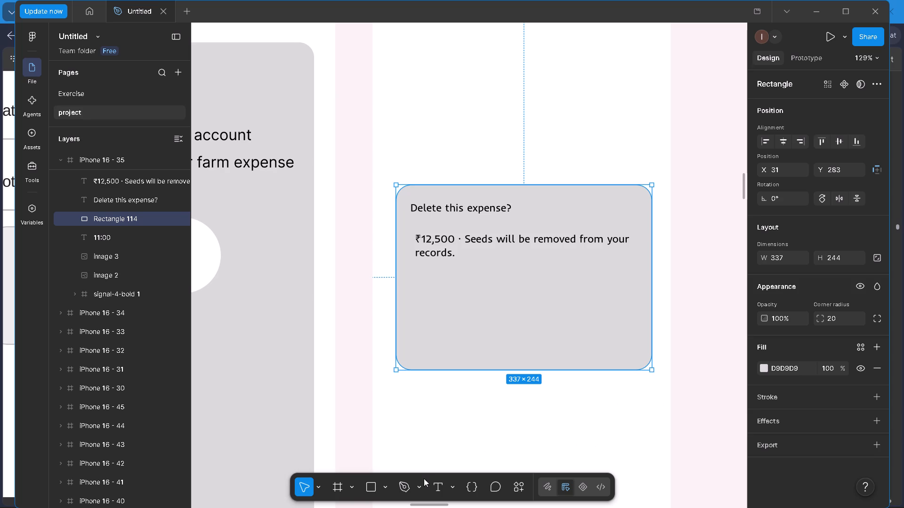
pyautogui.click(390, 487)
pyautogui.click(438, 385)
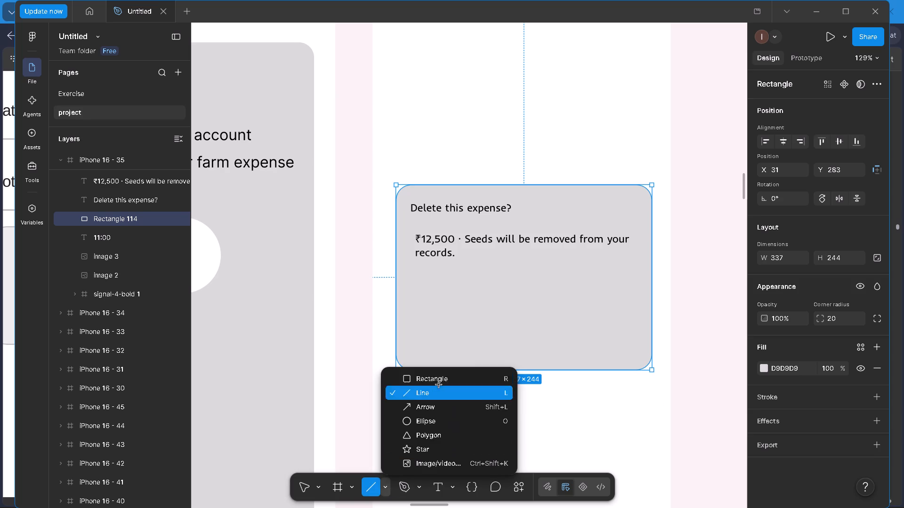
pyautogui.click(389, 485)
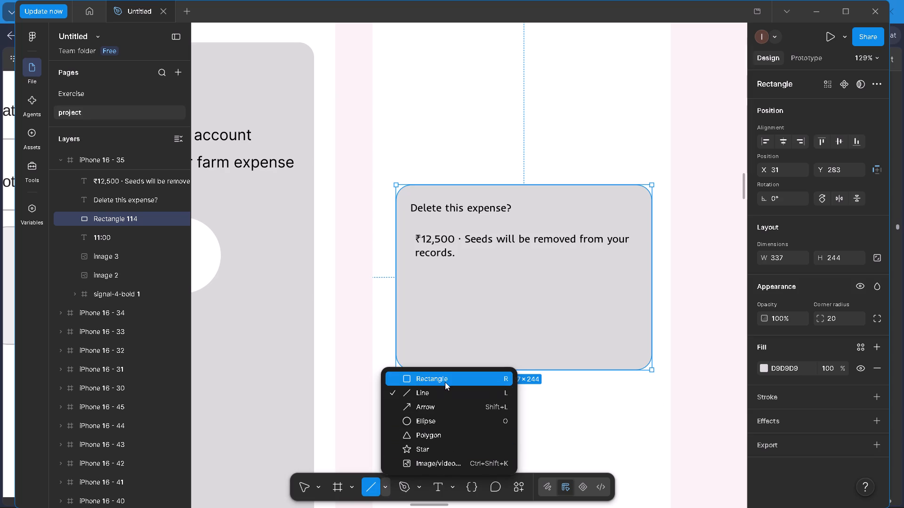
pyautogui.click(446, 381)
pyautogui.moveTo(425, 310); pyautogui.dragTo(512, 342)
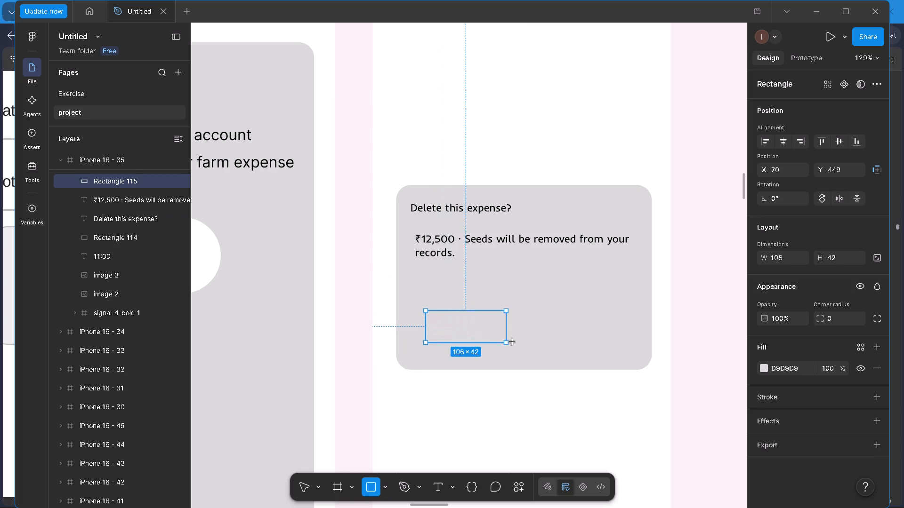
pyautogui.moveTo(512, 342); pyautogui.dragTo(515, 342)
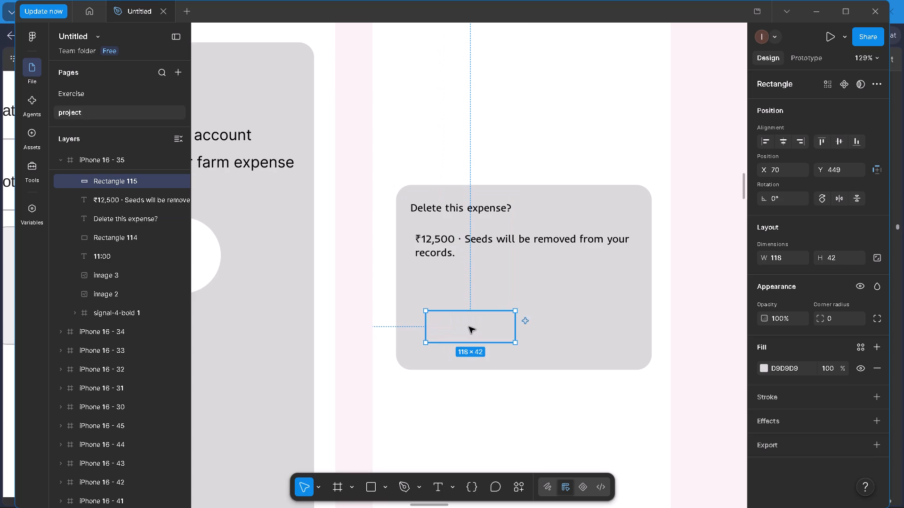
# Give the new button rectangle in the card a corner radius of 10 and a white FFFFFF fill.
pyautogui.click(469, 327)
pyautogui.click(839, 317)
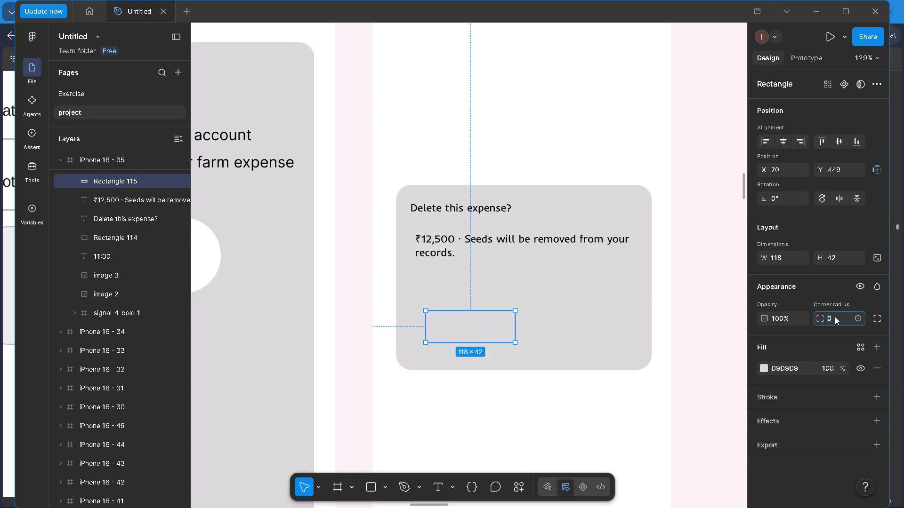
pyautogui.write('10')
pyautogui.click(767, 367)
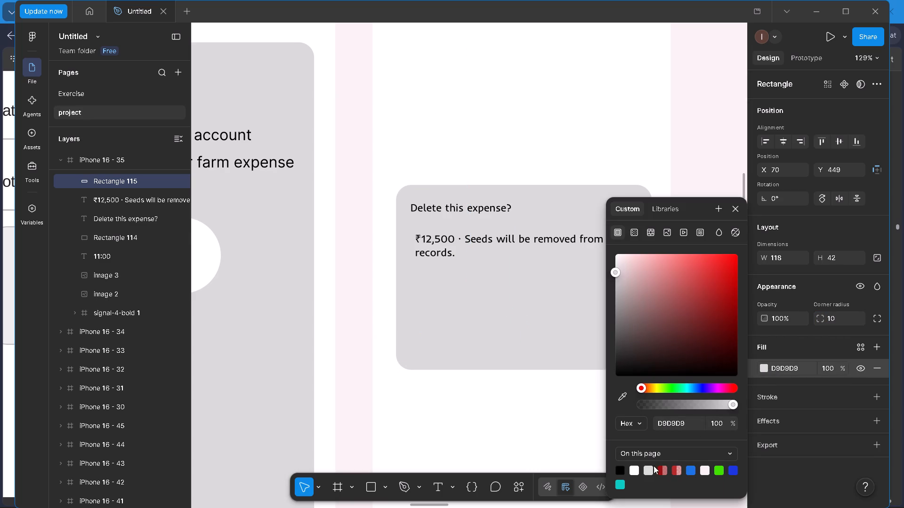
pyautogui.click(637, 469)
pyautogui.click(557, 328)
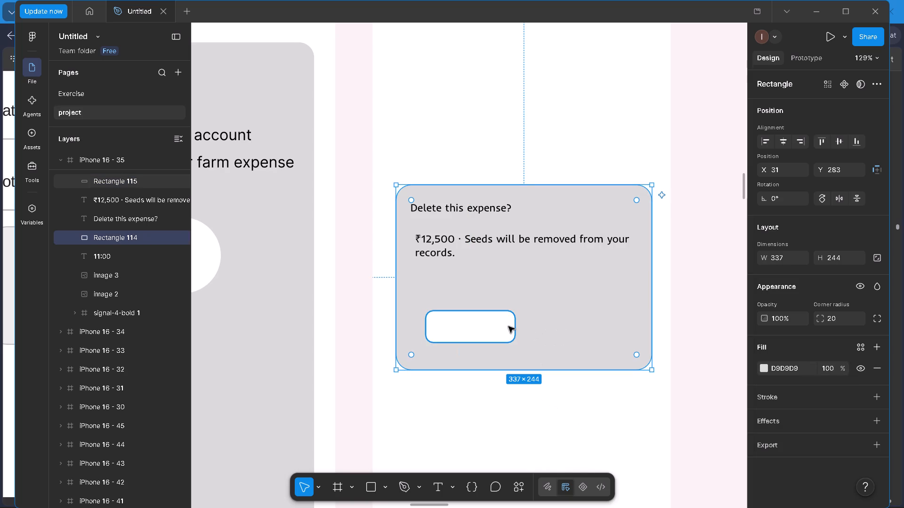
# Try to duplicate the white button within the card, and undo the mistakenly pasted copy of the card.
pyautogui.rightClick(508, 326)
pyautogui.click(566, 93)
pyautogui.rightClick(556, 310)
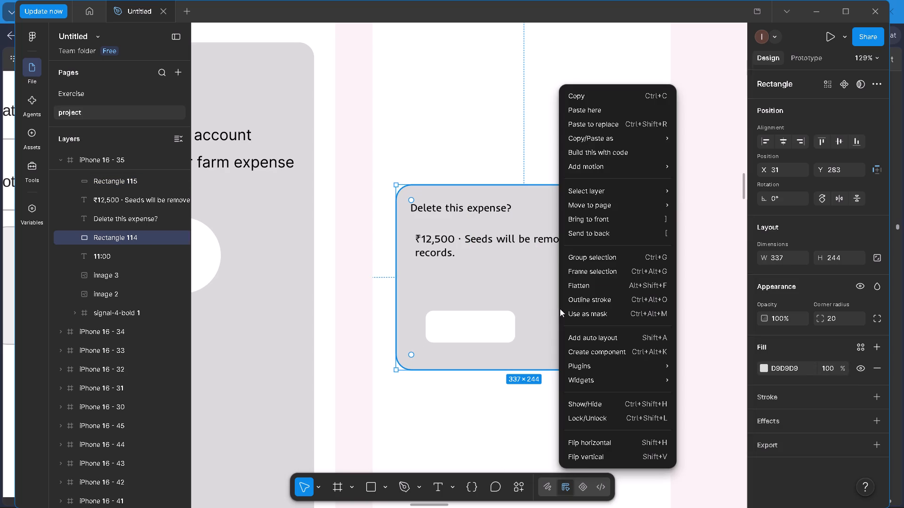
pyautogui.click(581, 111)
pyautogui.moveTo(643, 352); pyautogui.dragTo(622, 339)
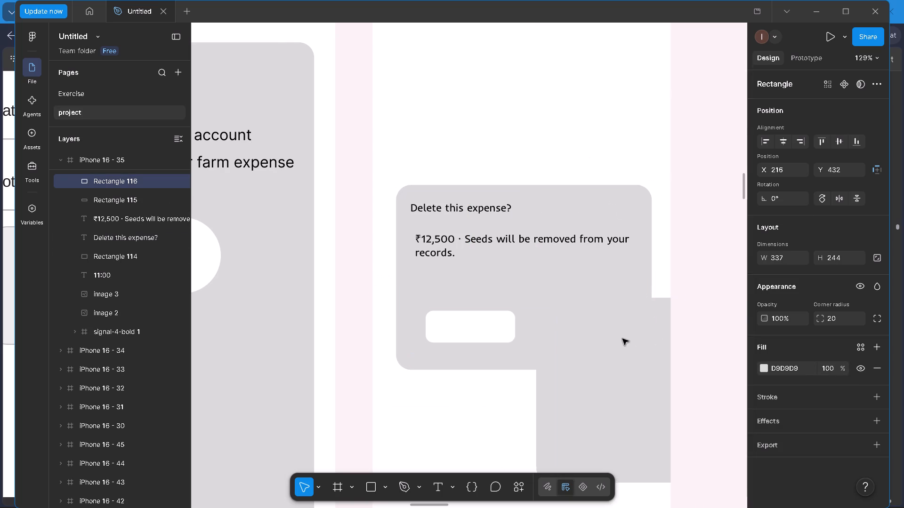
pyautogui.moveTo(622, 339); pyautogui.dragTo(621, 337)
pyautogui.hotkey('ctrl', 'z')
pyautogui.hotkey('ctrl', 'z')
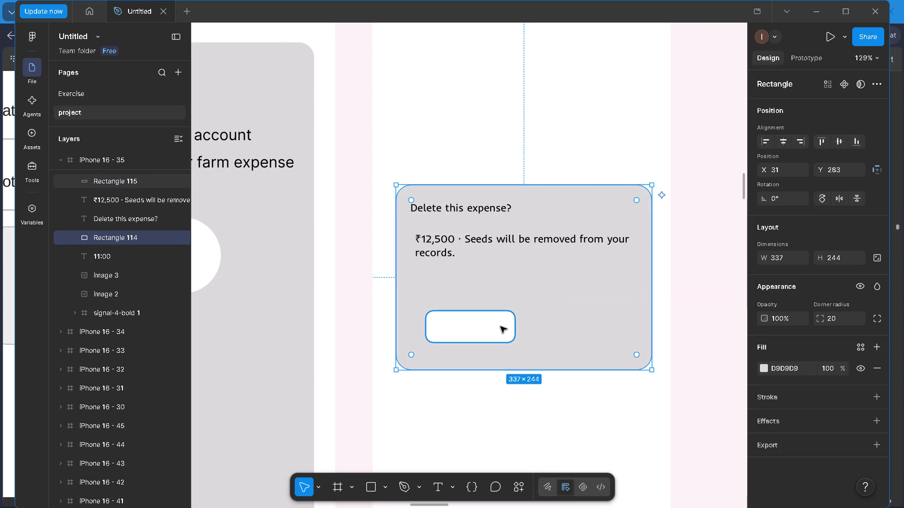
# Duplicate the white button and place the copy beside it at the same height, at about X 223, Y 449.
pyautogui.doubleClick(498, 329)
pyautogui.rightClick(498, 329)
pyautogui.doubleClick(596, 452)
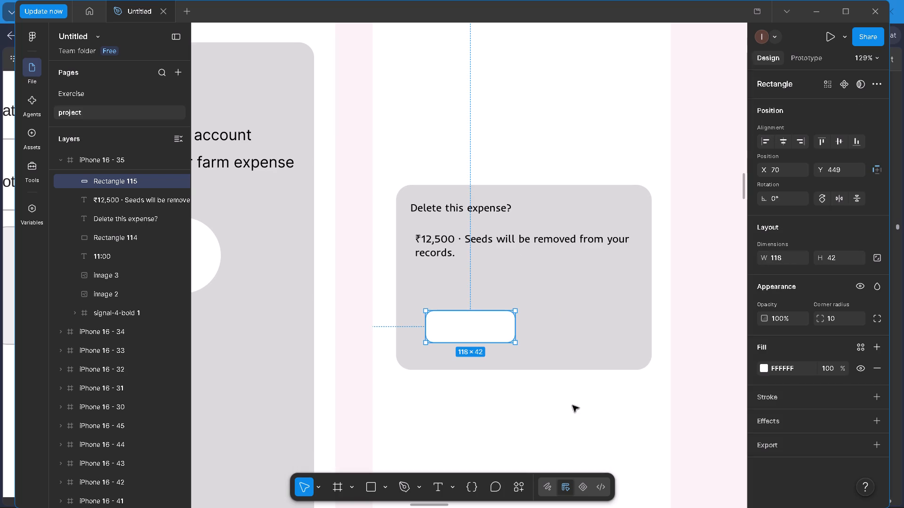
pyautogui.rightClick(488, 328)
pyautogui.click(516, 99)
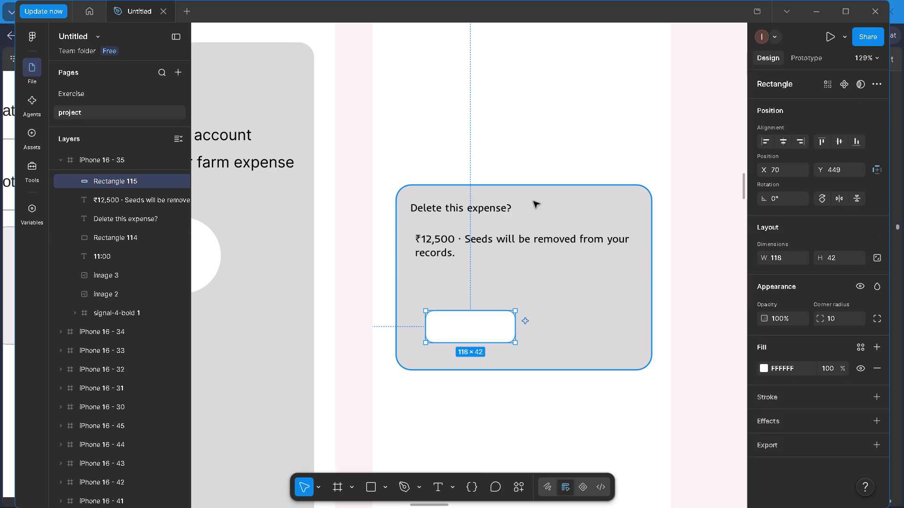
pyautogui.rightClick(555, 291)
pyautogui.click(590, 107)
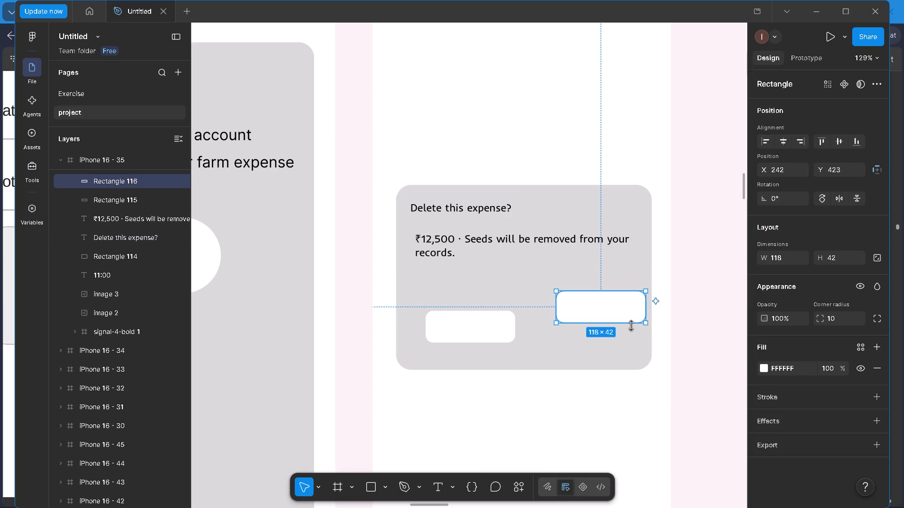
pyautogui.moveTo(610, 310); pyautogui.dragTo(597, 327)
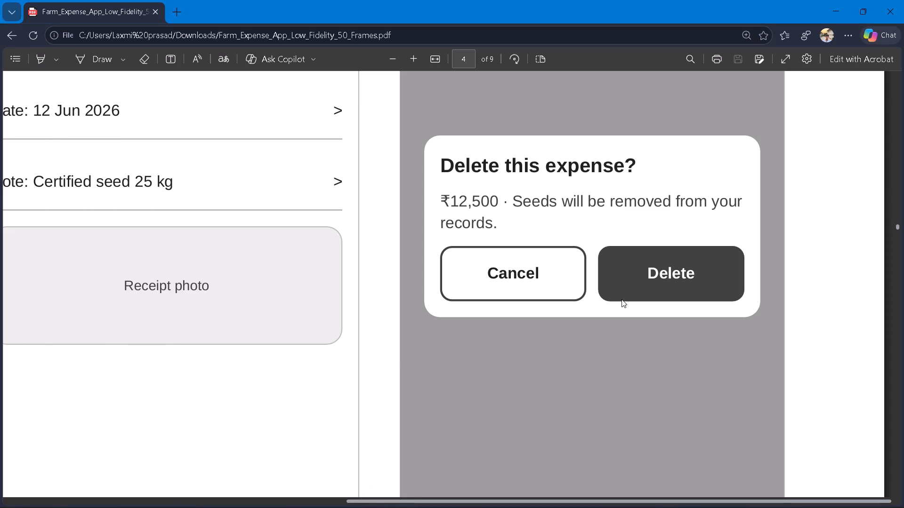
# Add a black 000000 inside stroke of weight 2 to the left white button.
pyautogui.click(480, 331)
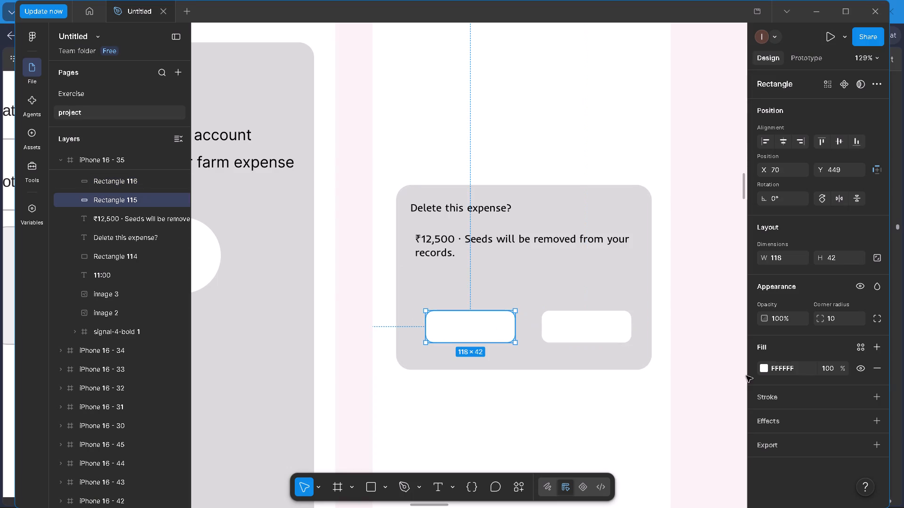
pyautogui.click(876, 396)
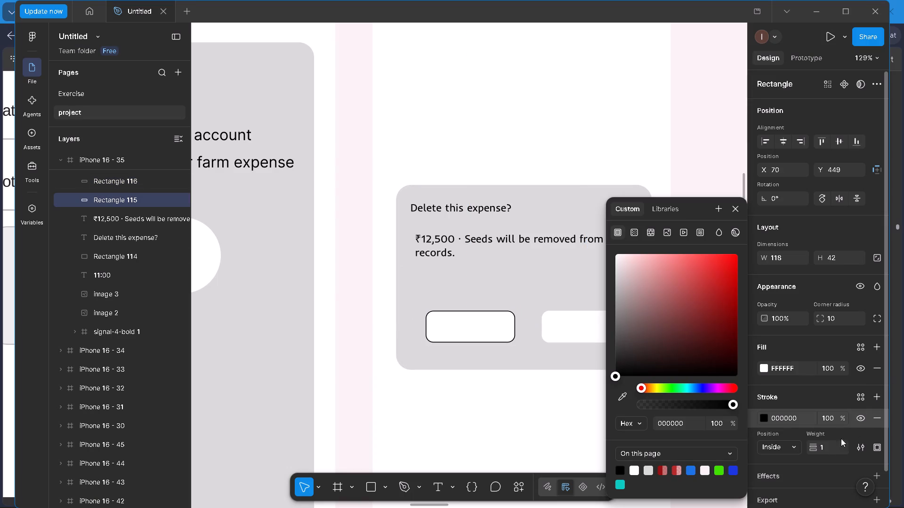
pyautogui.click(828, 444)
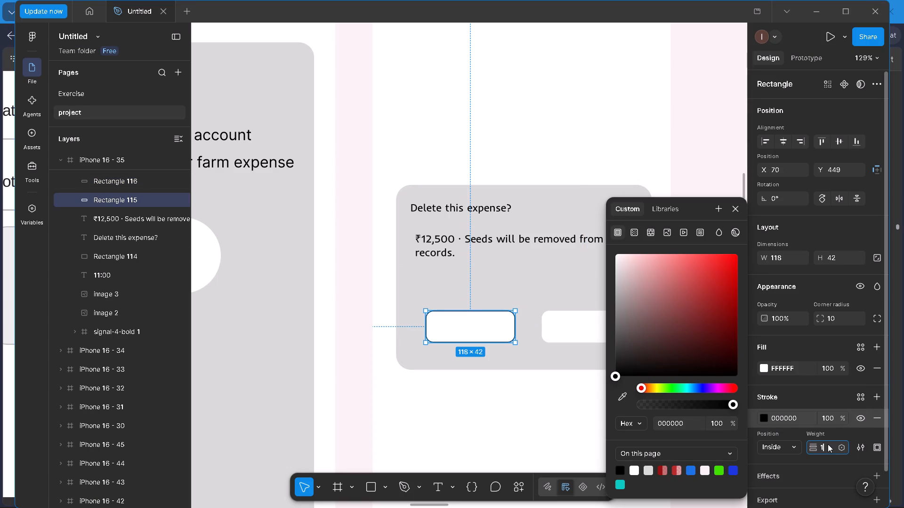
pyautogui.press('2')
pyautogui.press('Return')
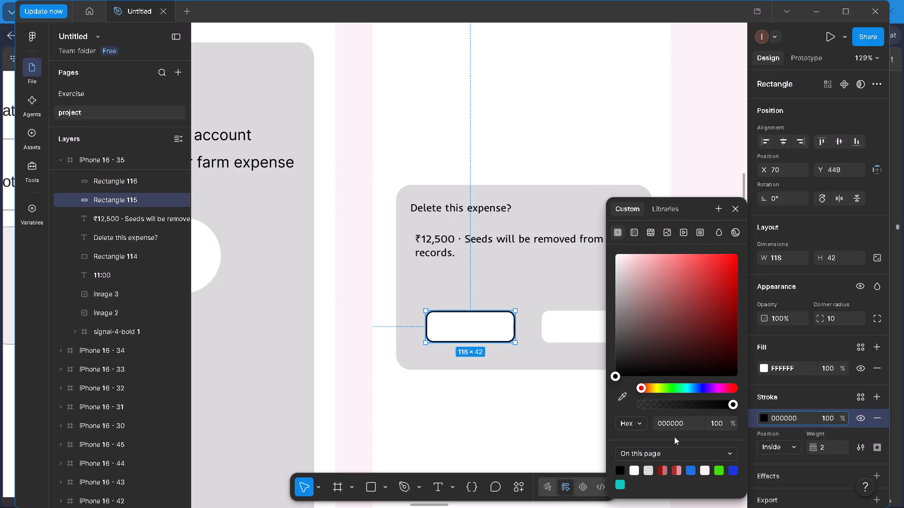
pyautogui.click(594, 430)
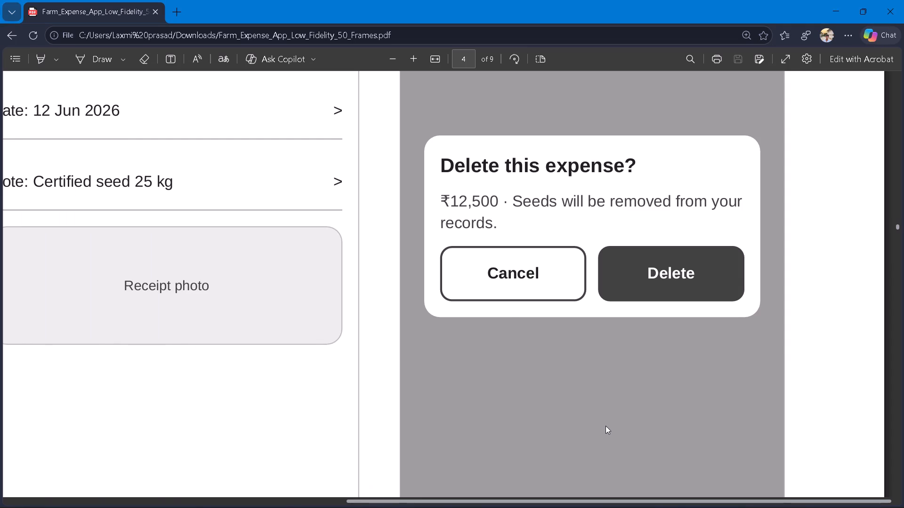
# Change the right button's fill to black to match the Delete button in the PDF.
pyautogui.click(584, 331)
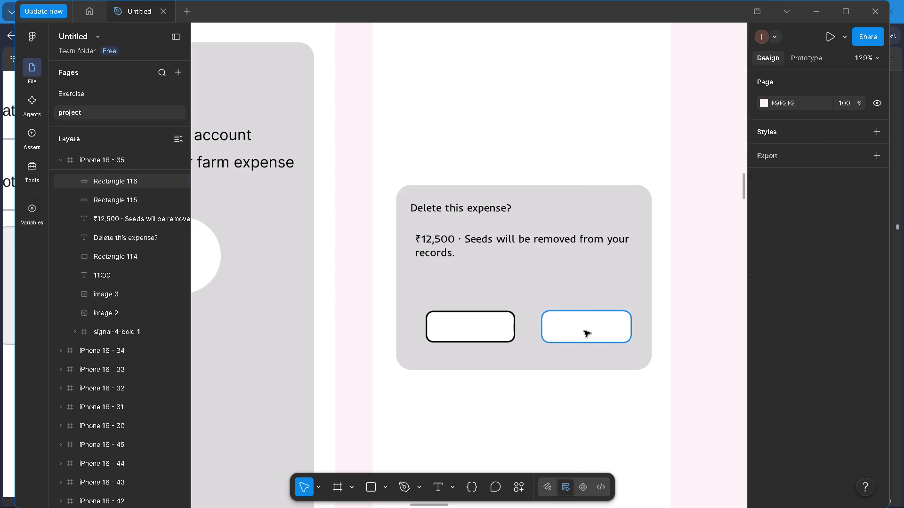
pyautogui.click(763, 367)
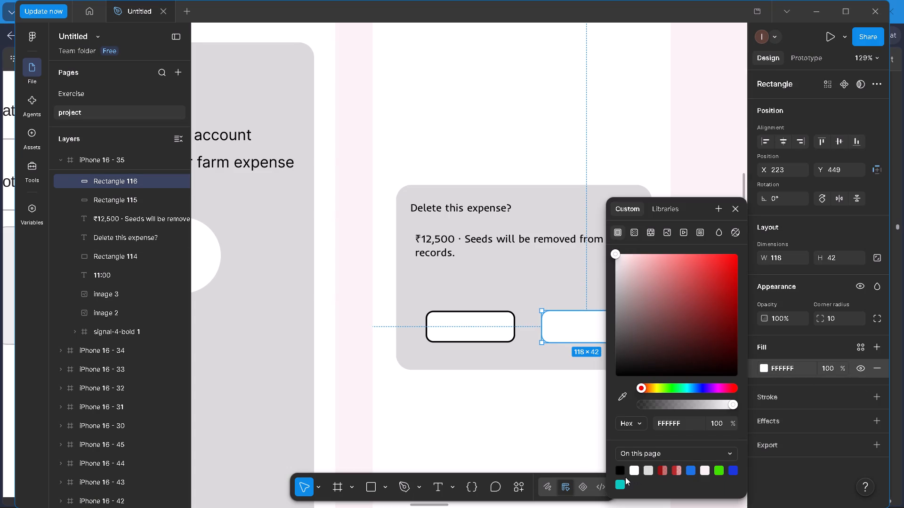
pyautogui.click(615, 468)
pyautogui.click(560, 418)
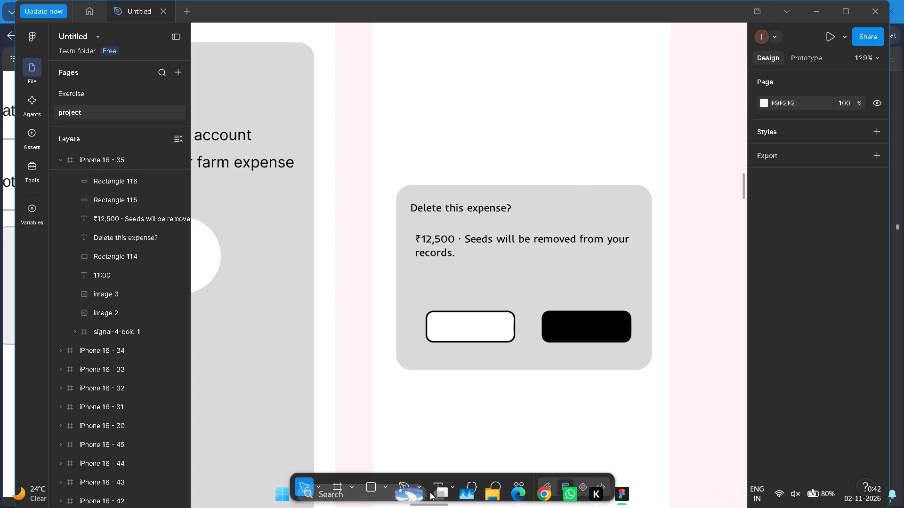
# Add the text "Delete" on the black button.
pyautogui.click(438, 486)
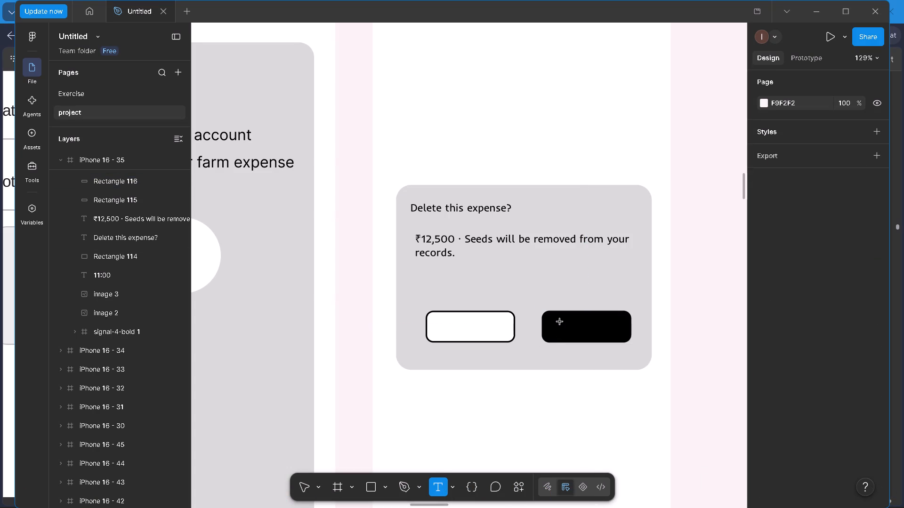
pyautogui.click(560, 322)
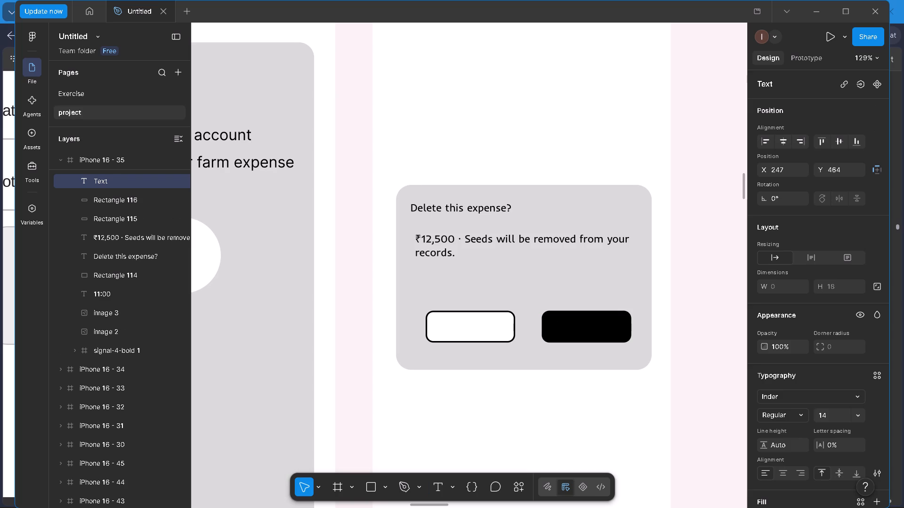
pyautogui.hotkey('shift', 'd')
pyautogui.write('elete')
pyautogui.keyDown('ctrl'); pyautogui.scroll(4, 574, 444); pyautogui.keyUp('ctrl')
pyautogui.keyDown('ctrl'); pyautogui.scroll(4, 627, 393); pyautogui.keyUp('ctrl')
pyautogui.press('h')
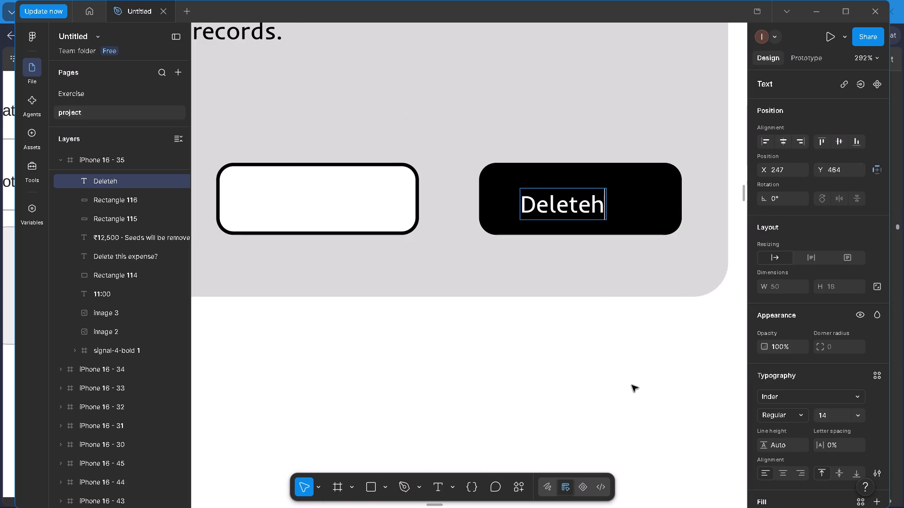
pyautogui.press('BackSpace')
pyautogui.click(633, 345)
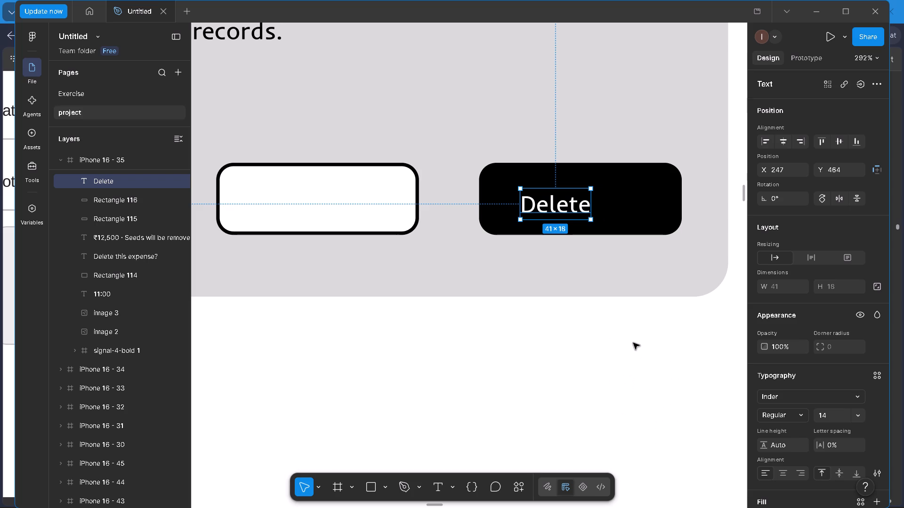
# Centre the "Delete" label within the black button.
pyautogui.keyDown('ctrl'); pyautogui.moveTo(633, 343); pyautogui.dragTo(607, 348); pyautogui.keyUp('ctrl')
pyautogui.press('h')
pyautogui.moveTo(611, 348); pyautogui.dragTo(488, 431)
pyautogui.keyDown('ctrl'); pyautogui.scroll(3, 482, 425); pyautogui.keyUp('ctrl')
pyautogui.press('v')
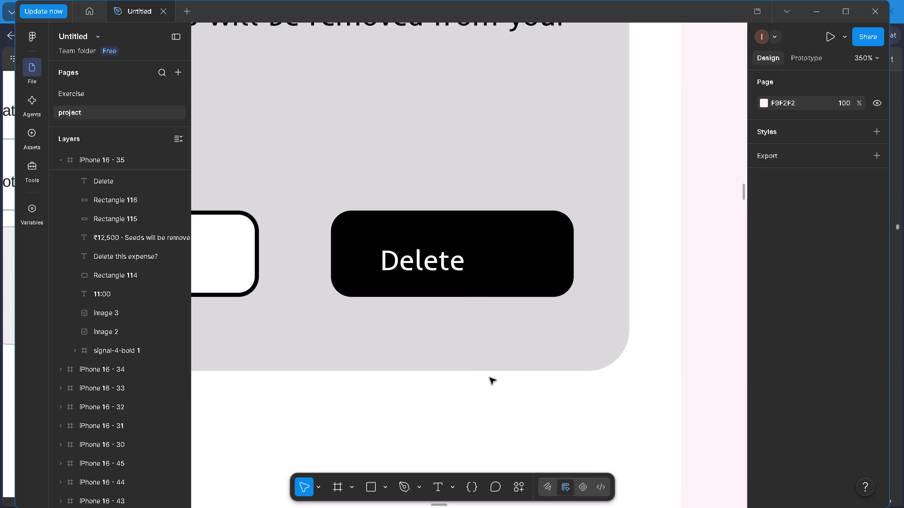
pyautogui.moveTo(438, 259); pyautogui.dragTo(465, 252)
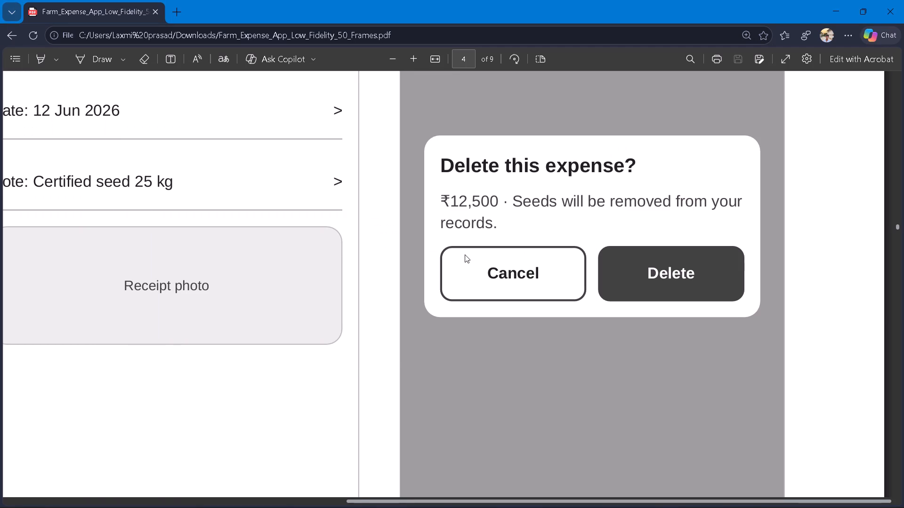
pyautogui.click(444, 422)
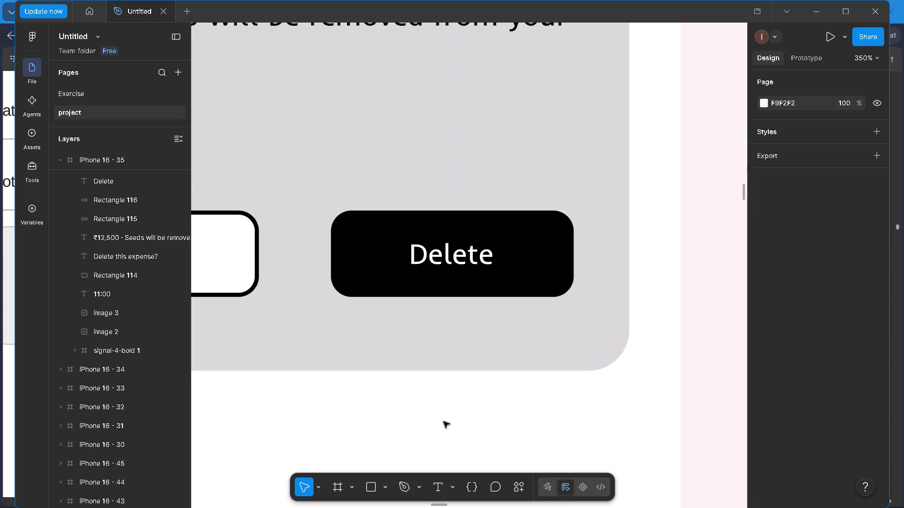
# Add the text "Cancel" on the white outlined button.
pyautogui.scroll(-7, 444, 421)
pyautogui.keyDown('ctrl'); pyautogui.scroll(-4, 439, 413); pyautogui.keyUp('ctrl')
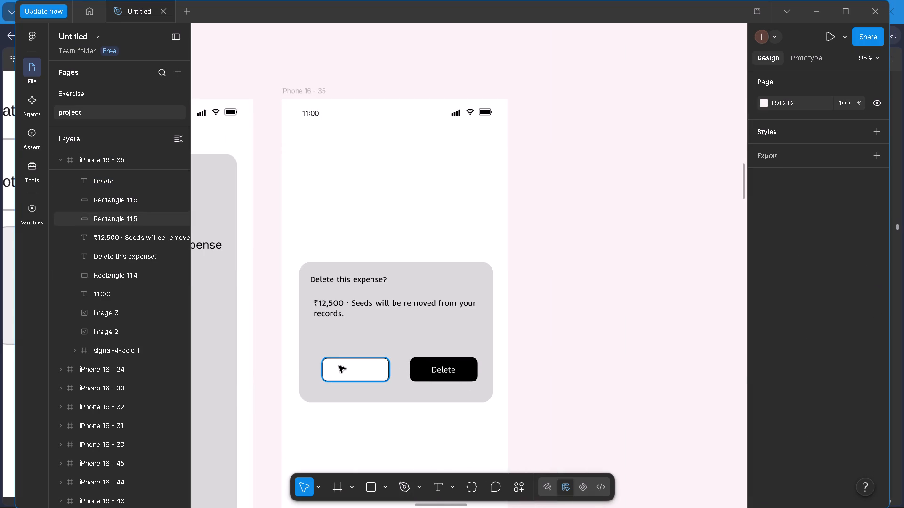
pyautogui.keyDown('ctrl'); pyautogui.scroll(9, 340, 366); pyautogui.keyUp('ctrl')
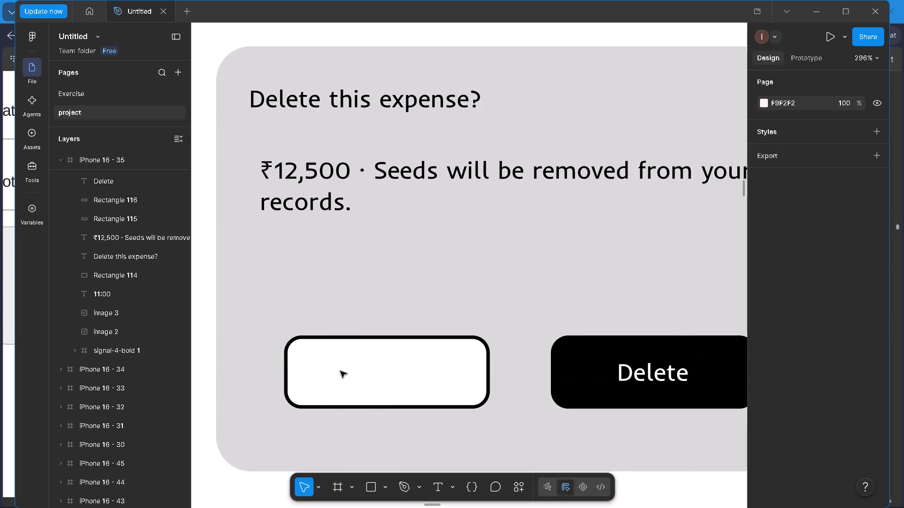
pyautogui.press('t')
pyautogui.click(340, 371)
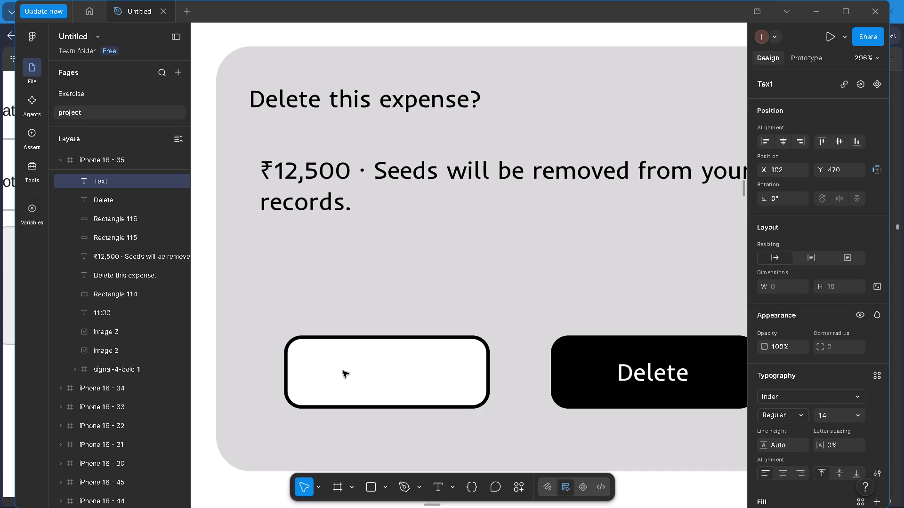
pyautogui.write('Cancel')
pyautogui.click(387, 461)
pyautogui.doubleClick(384, 437)
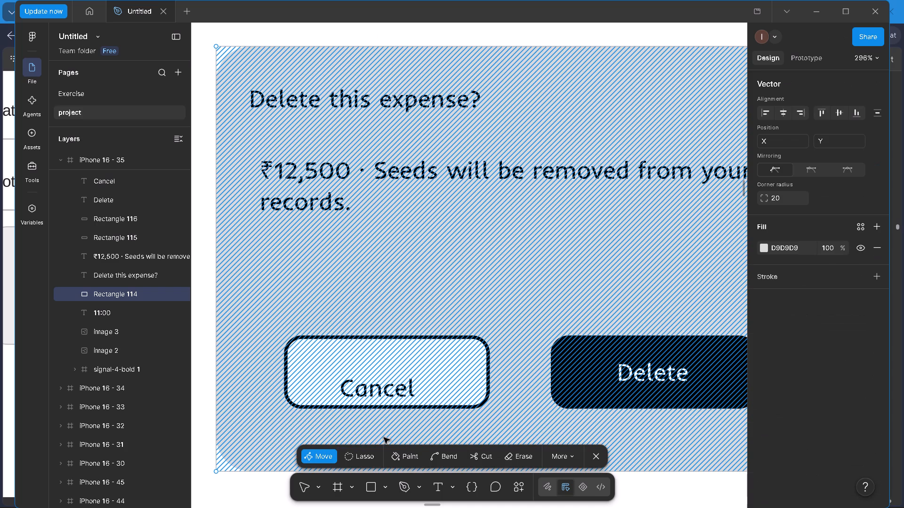
pyautogui.click(593, 462)
# Move the "Cancel" label up to the vertical middle of the outlined button, at about X 100, Y 461.
pyautogui.moveTo(375, 391); pyautogui.dragTo(375, 389)
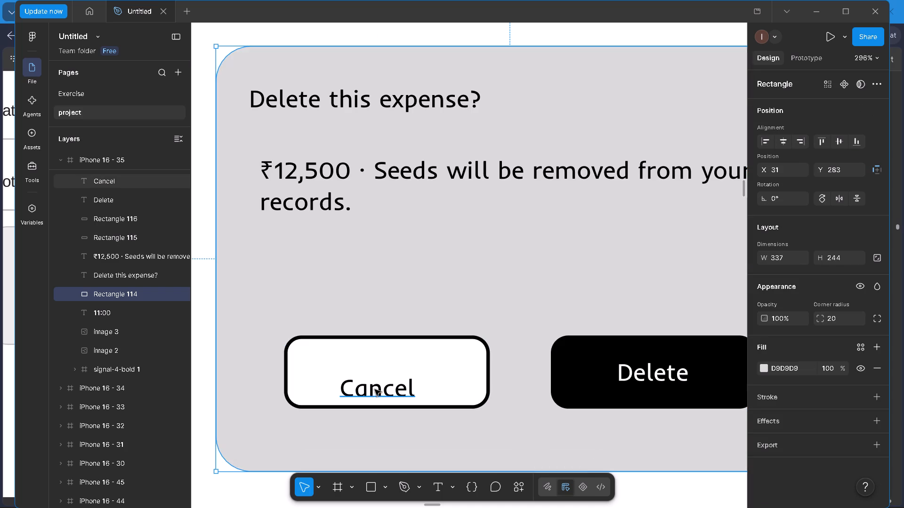
pyautogui.moveTo(375, 389); pyautogui.dragTo(373, 381)
pyautogui.hotkey('ctrl', 'z')
pyautogui.click(371, 391)
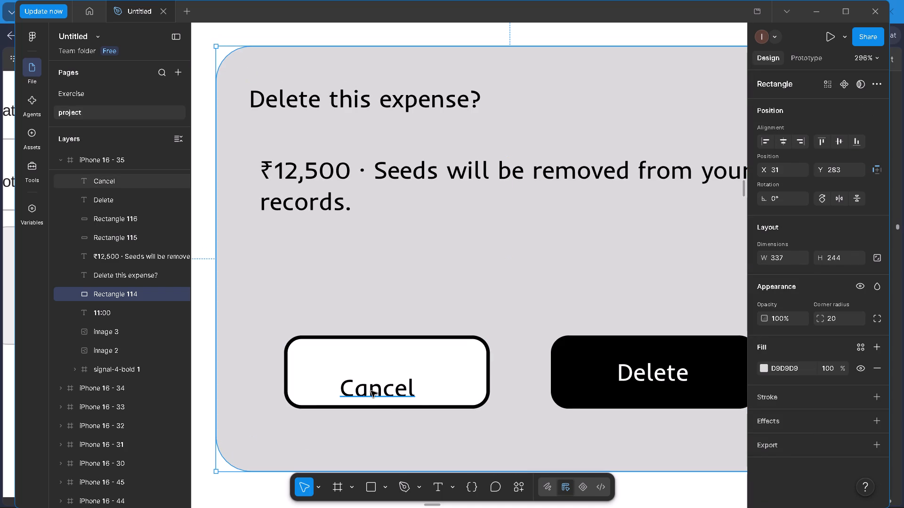
pyautogui.click(371, 391)
pyautogui.moveTo(371, 391); pyautogui.dragTo(371, 384)
pyautogui.click(435, 389)
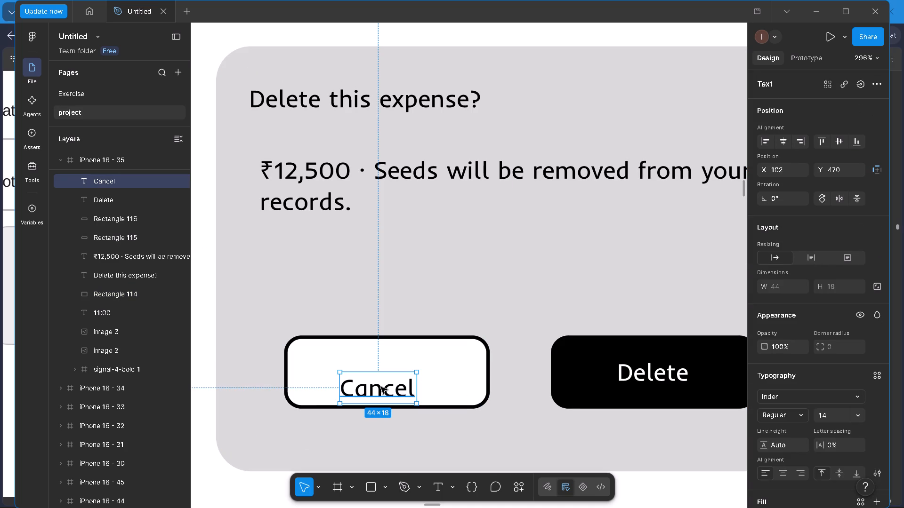
pyautogui.moveTo(381, 387); pyautogui.dragTo(377, 373)
pyautogui.click(411, 393)
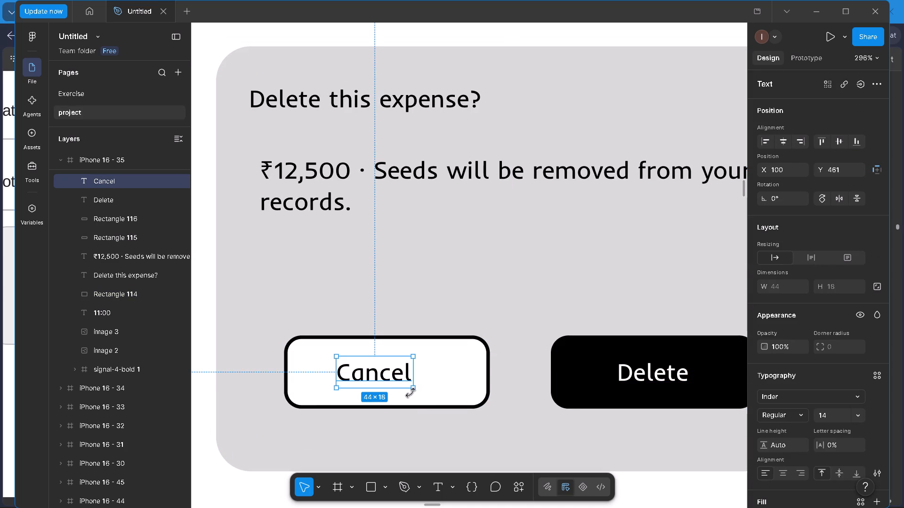
# Switch to the low-fidelity PDF in Microsoft Edge and examine the Categories, Seeds and Add income frames, LF-022 to LF-024, on page 4.
pyautogui.keyDown('ctrl'); pyautogui.scroll(-11, 411, 393); pyautogui.keyUp('ctrl')
pyautogui.keyDown('ctrl'); pyautogui.click(592, 409); pyautogui.keyUp('ctrl')
pyautogui.keyDown('ctrl'); pyautogui.scroll(-4, 589, 408); pyautogui.keyUp('ctrl')
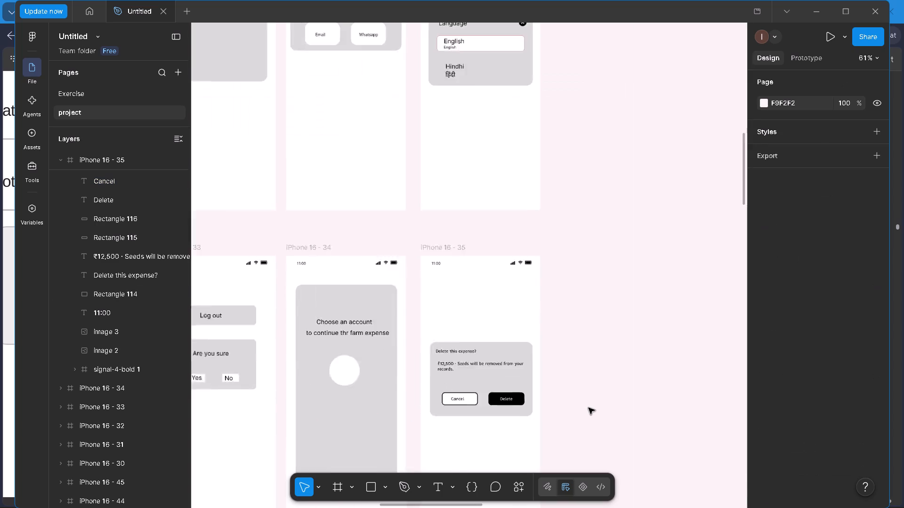
pyautogui.keyDown('ctrl'); pyautogui.scroll(-1, 589, 408); pyautogui.keyUp('ctrl')
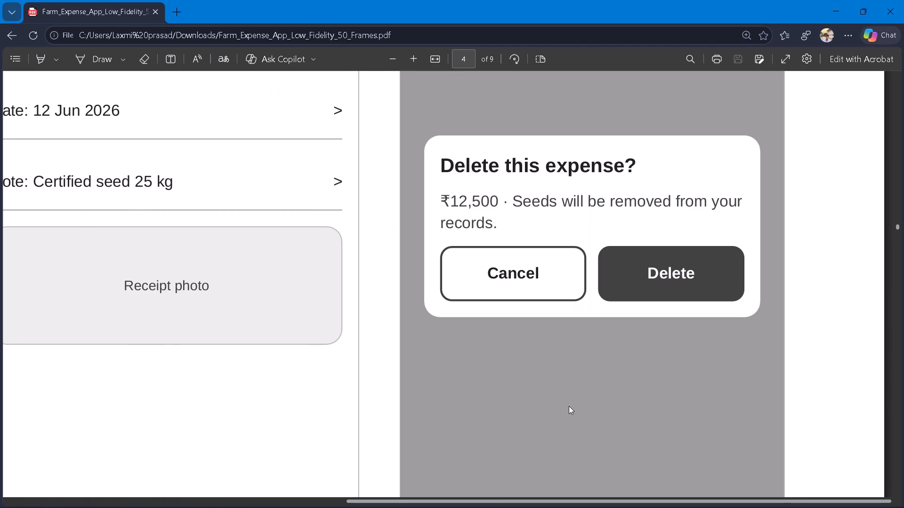
pyautogui.scroll(-11, 569, 406)
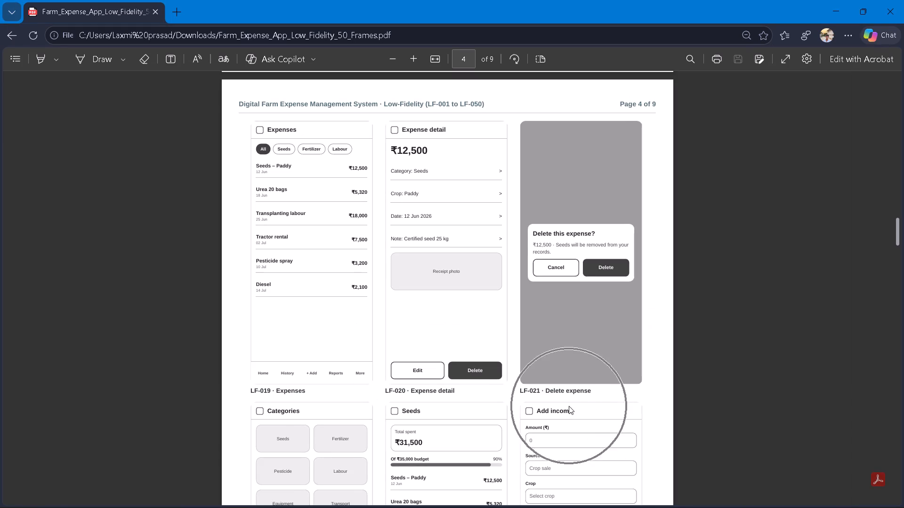
pyautogui.scroll(-3, 569, 406)
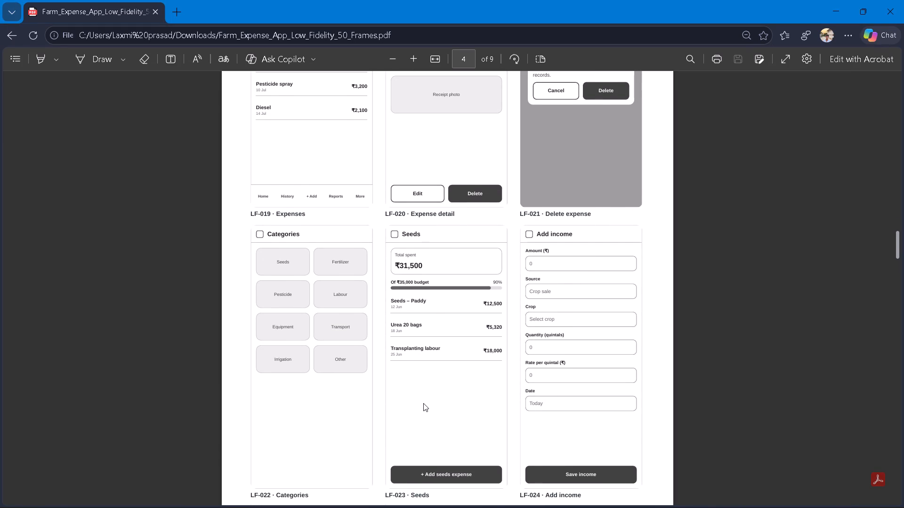
pyautogui.keyDown('ctrl'); pyautogui.scroll(-2, 424, 403); pyautogui.keyUp('ctrl')
pyautogui.scroll(2, 433, 395)
pyautogui.keyDown('ctrl'); pyautogui.scroll(-2, 433, 398); pyautogui.keyUp('ctrl')
pyautogui.scroll(-5, 438, 436)
pyautogui.scroll(3, 438, 431)
pyautogui.keyDown('ctrl'); pyautogui.scroll(5, 441, 408); pyautogui.keyUp('ctrl')
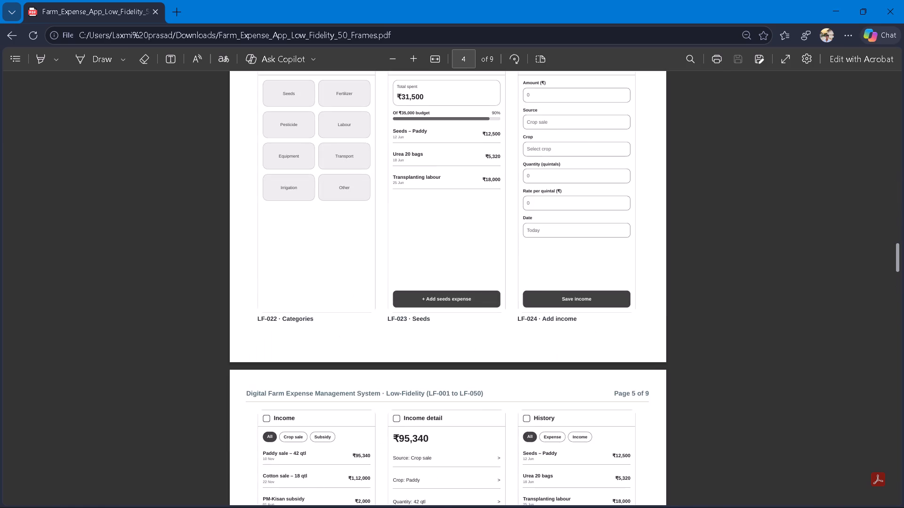
pyautogui.keyDown('ctrl'); pyautogui.scroll(1, 437, 392); pyautogui.keyUp('ctrl')
pyautogui.scroll(4, 437, 392)
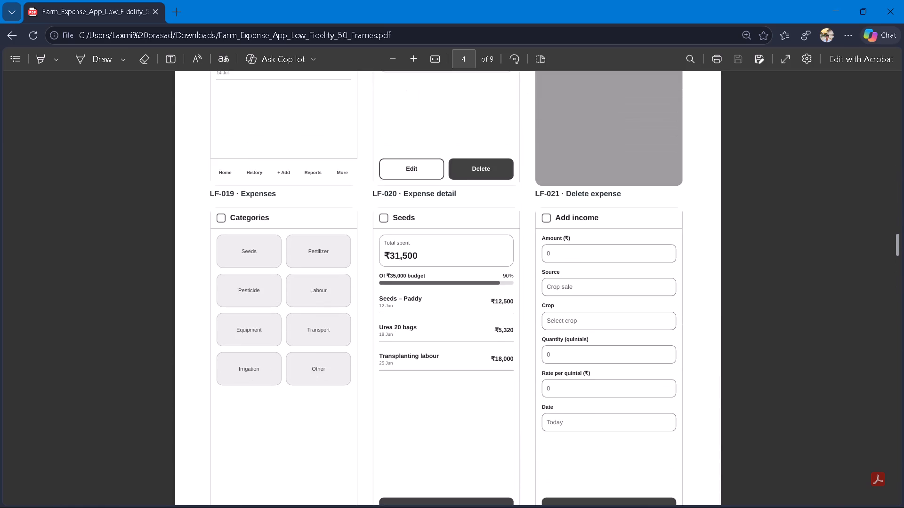
pyautogui.scroll(-5, 437, 392)
pyautogui.scroll(3, 437, 392)
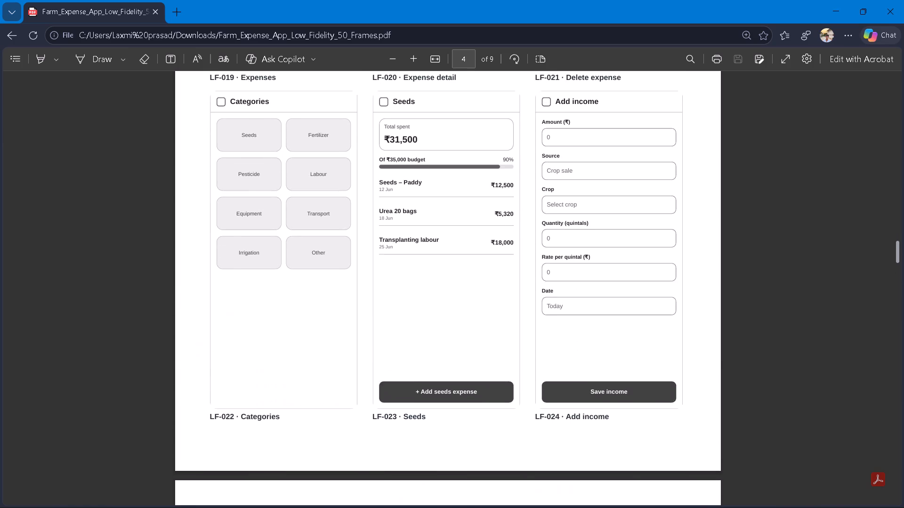
# Switch back to the Figma design and locate the blank iPhone 16 - 36 frame at the start of its row.
pyautogui.keyDown('ctrl'); pyautogui.scroll(-7, 437, 392); pyautogui.keyUp('ctrl')
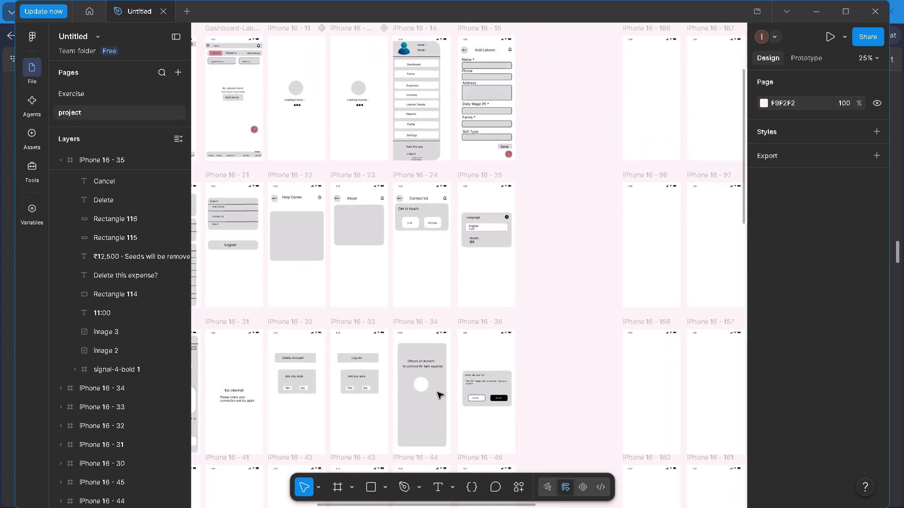
pyautogui.click(548, 373)
pyautogui.press('h')
pyautogui.moveTo(378, 367); pyautogui.dragTo(407, 336)
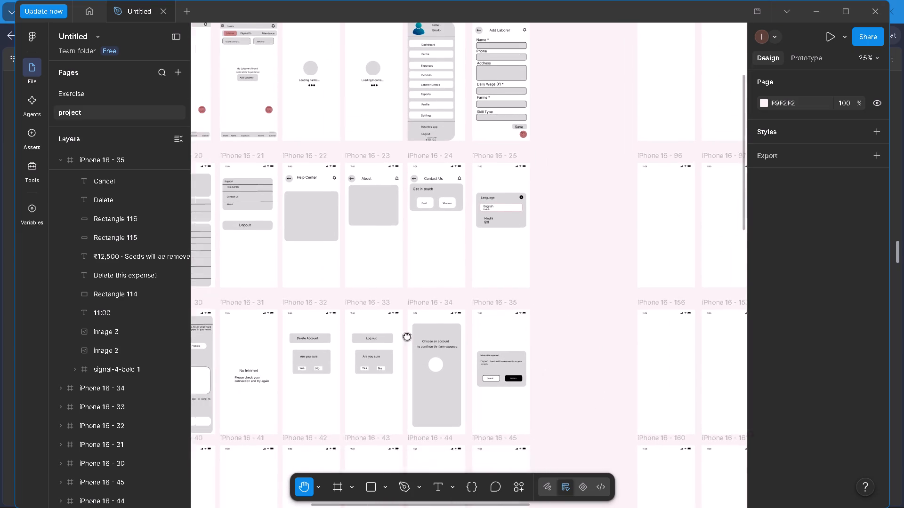
pyautogui.moveTo(407, 336); pyautogui.dragTo(609, 158)
pyautogui.moveTo(371, 259); pyautogui.dragTo(548, 246)
pyautogui.keyDown('ctrl'); pyautogui.scroll(5, 479, 262); pyautogui.keyUp('ctrl')
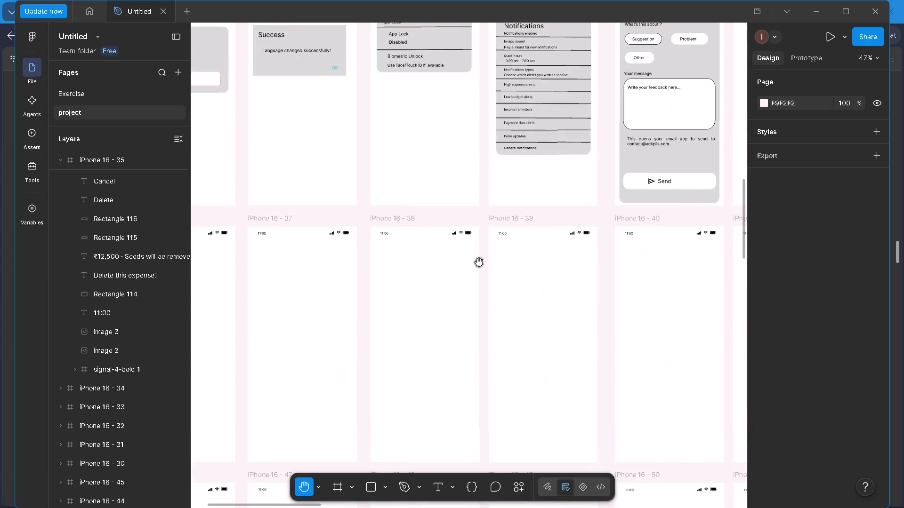
pyautogui.keyDown('ctrl'); pyautogui.moveTo(302, 314); pyautogui.dragTo(555, 267); pyautogui.keyUp('ctrl')
pyautogui.keyDown('ctrl'); pyautogui.scroll(3, 464, 301); pyautogui.keyUp('ctrl')
pyautogui.keyDown('ctrl'); pyautogui.moveTo(455, 309); pyautogui.dragTo(457, 263); pyautogui.keyUp('ctrl')
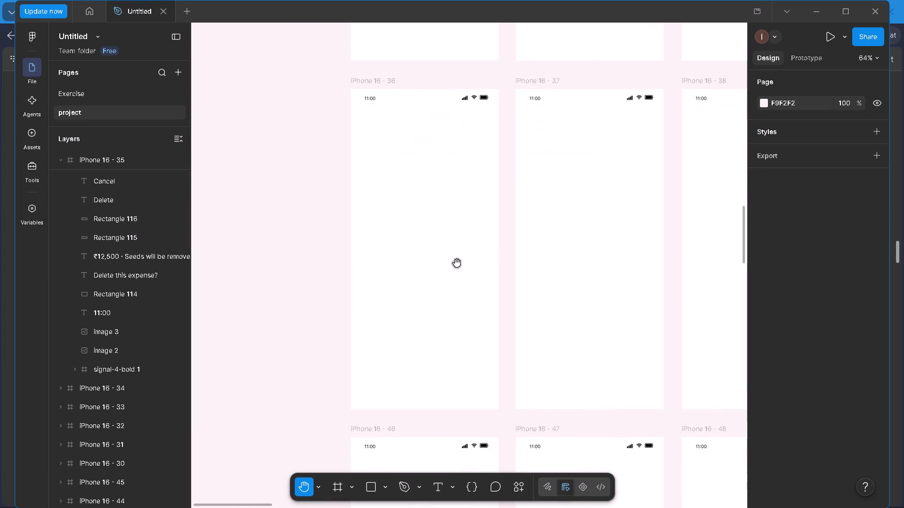
pyautogui.keyDown('ctrl'); pyautogui.scroll(3, 457, 263); pyautogui.keyUp('ctrl')
pyautogui.keyDown('ctrl'); pyautogui.moveTo(453, 279); pyautogui.dragTo(456, 287); pyautogui.keyUp('ctrl')
pyautogui.keyDown('ctrl'); pyautogui.click(456, 287); pyautogui.keyUp('ctrl')
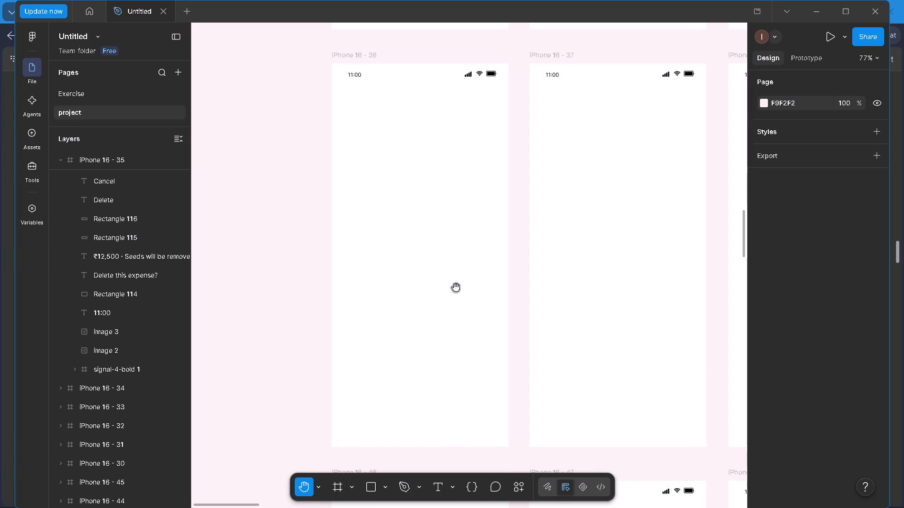